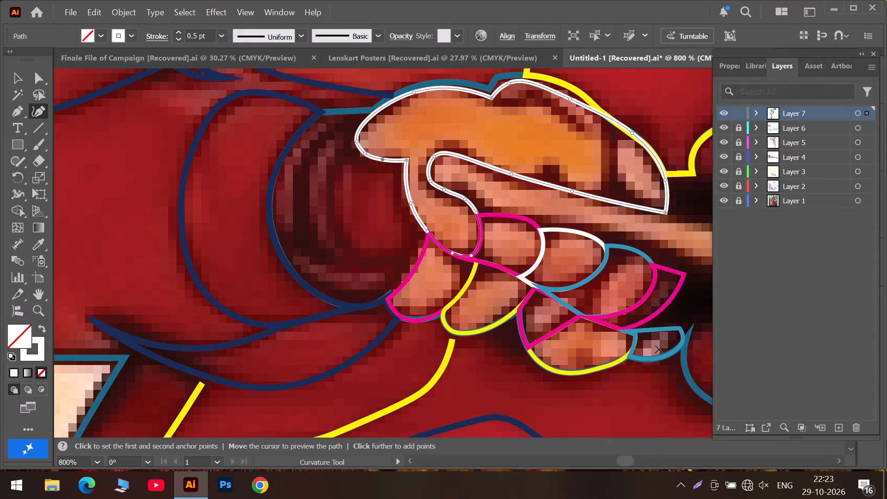
# Draw a closed Curvature path with a yellow stroke around the pale nail at the tip of the upper finger.
pyautogui.click(647, 458)
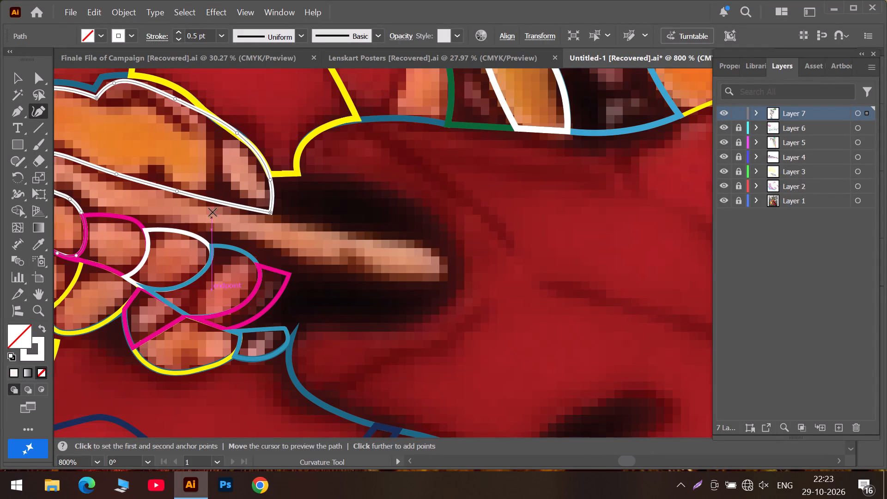
pyautogui.scroll(2, 212, 176)
pyautogui.click(215, 166)
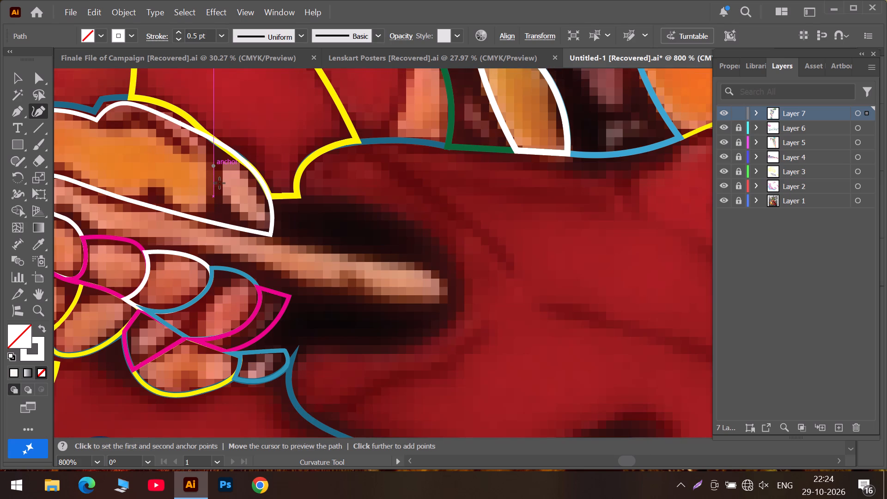
pyautogui.click(217, 199)
pyautogui.click(250, 222)
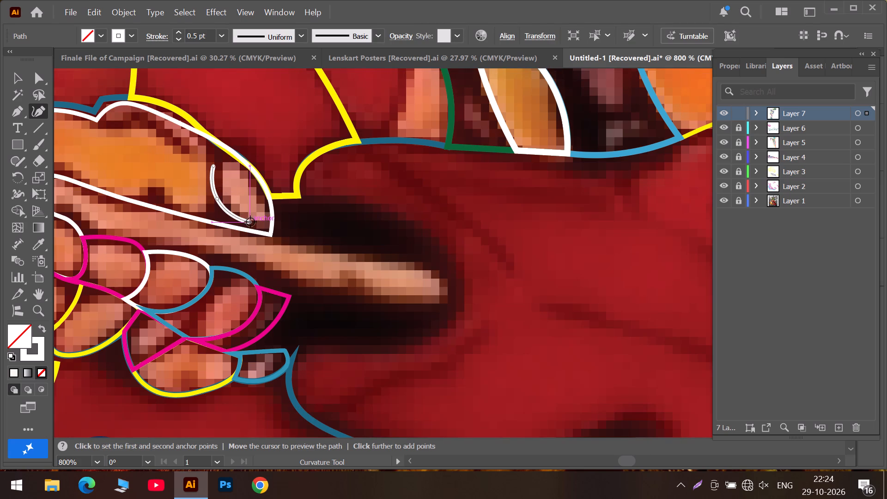
pyautogui.click(128, 35)
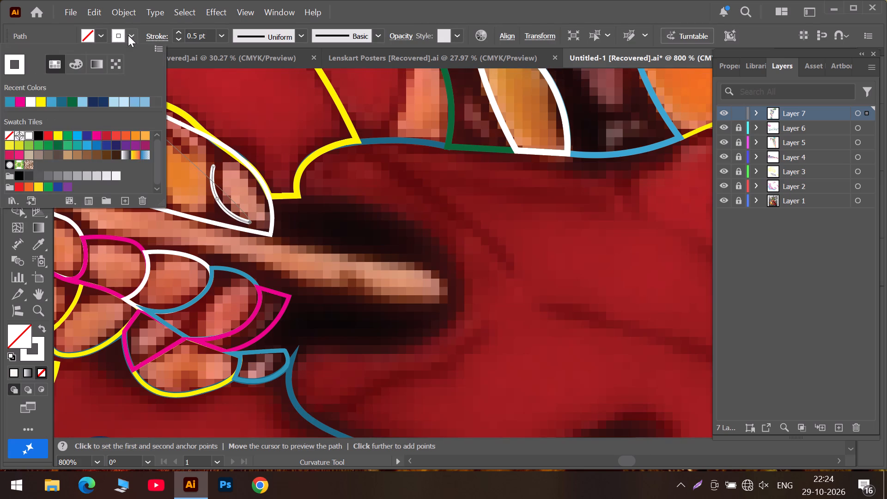
pyautogui.click(58, 138)
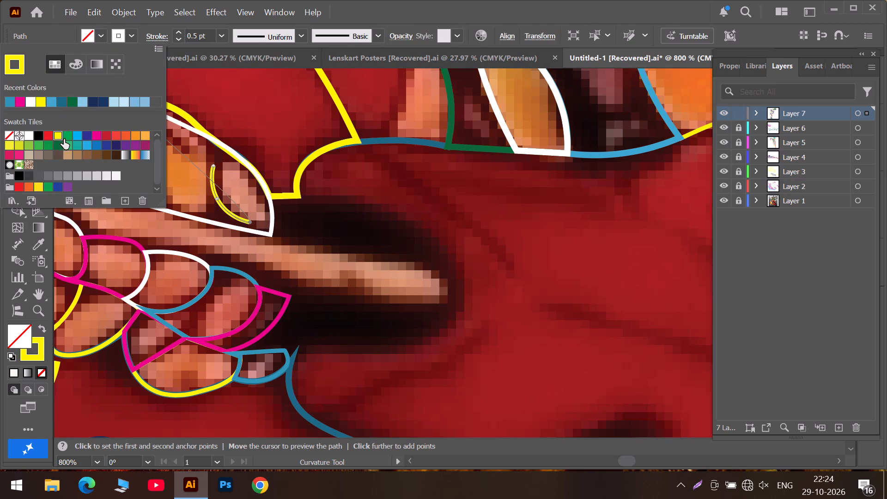
pyautogui.click(266, 221)
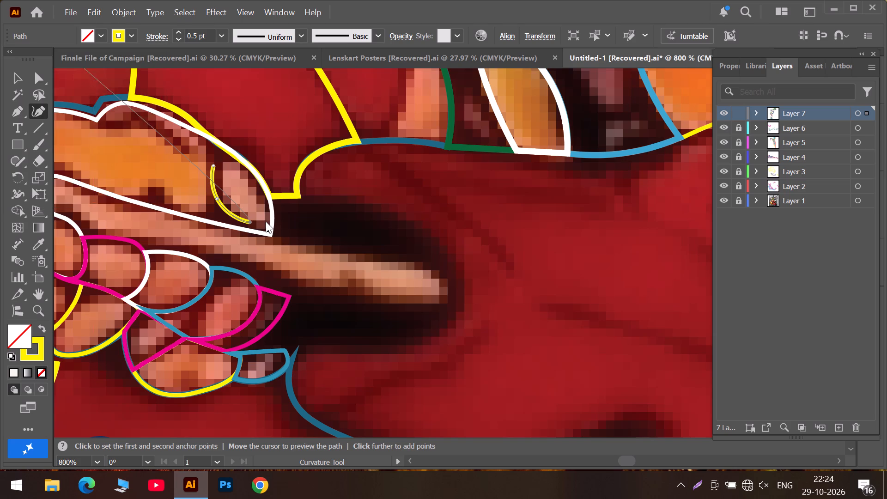
pyautogui.click(267, 224)
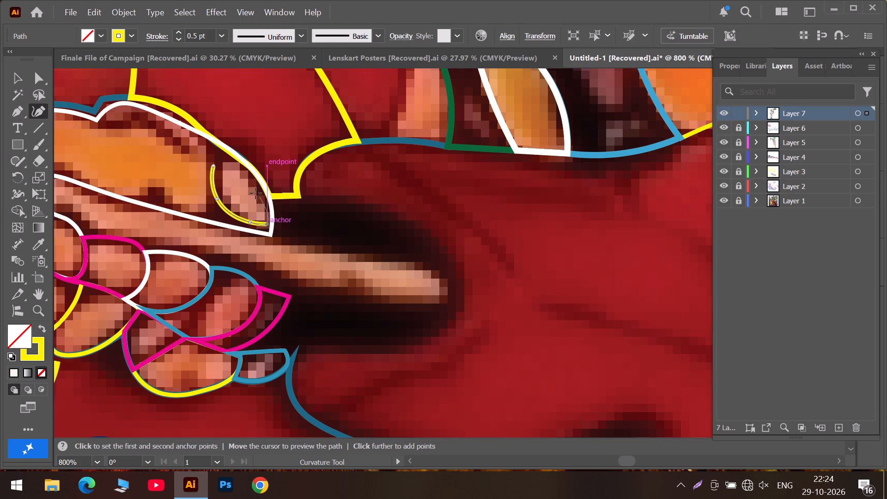
pyautogui.click(253, 183)
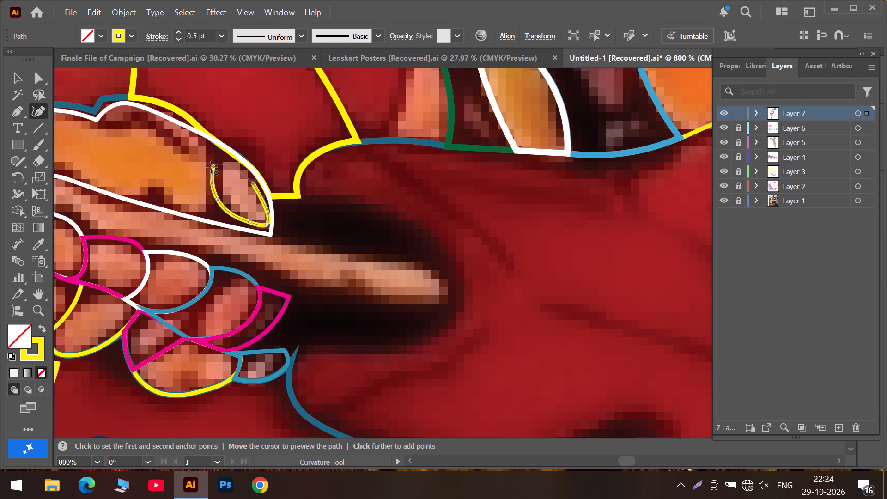
pyautogui.click(213, 165)
# Extend the nail outline's upper tip to the finger's edge, tighten its inner side, and form a sharp lower inner corner.
pyautogui.doubleClick(213, 165)
pyautogui.moveTo(213, 165); pyautogui.dragTo(217, 153)
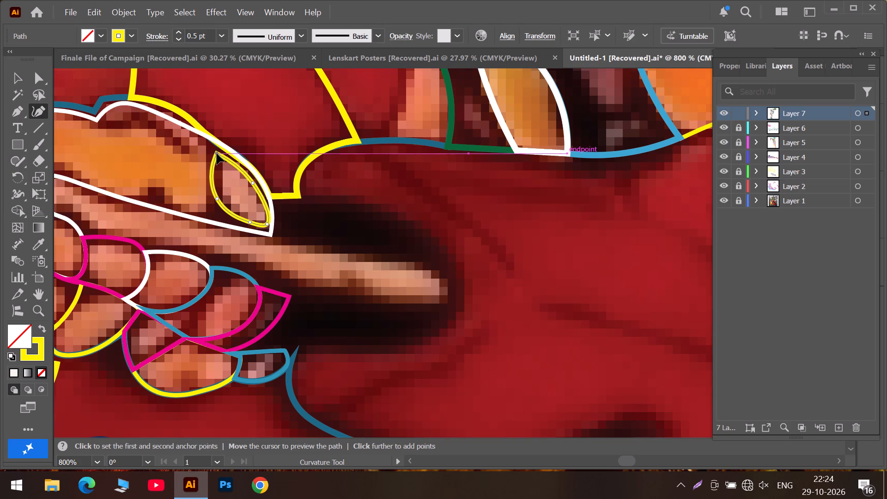
pyautogui.moveTo(217, 153); pyautogui.dragTo(218, 147)
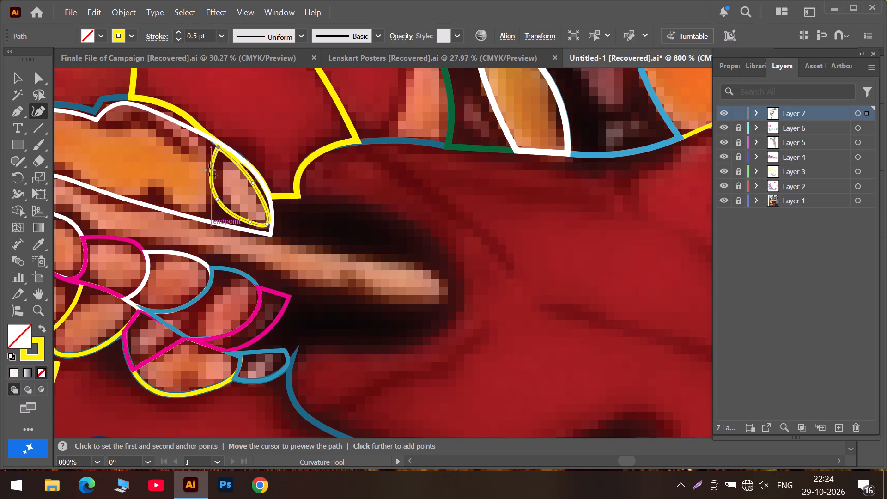
pyautogui.moveTo(209, 170); pyautogui.dragTo(215, 172)
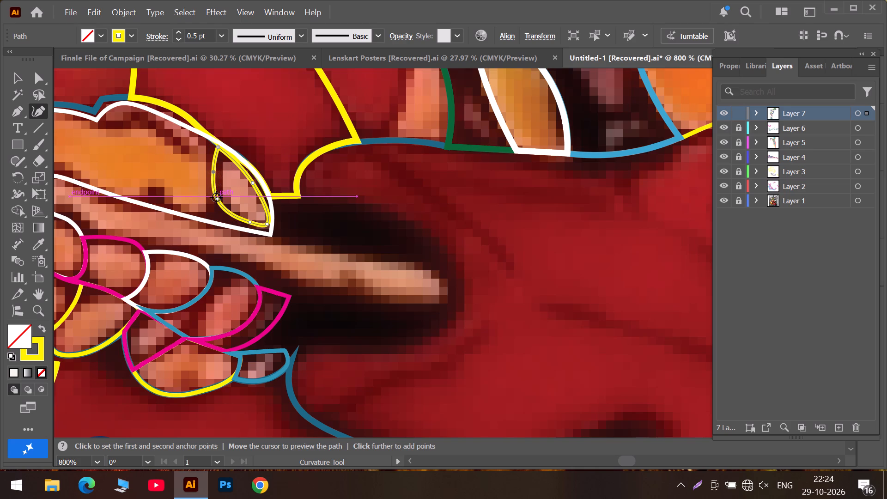
pyautogui.moveTo(216, 198); pyautogui.dragTo(229, 213)
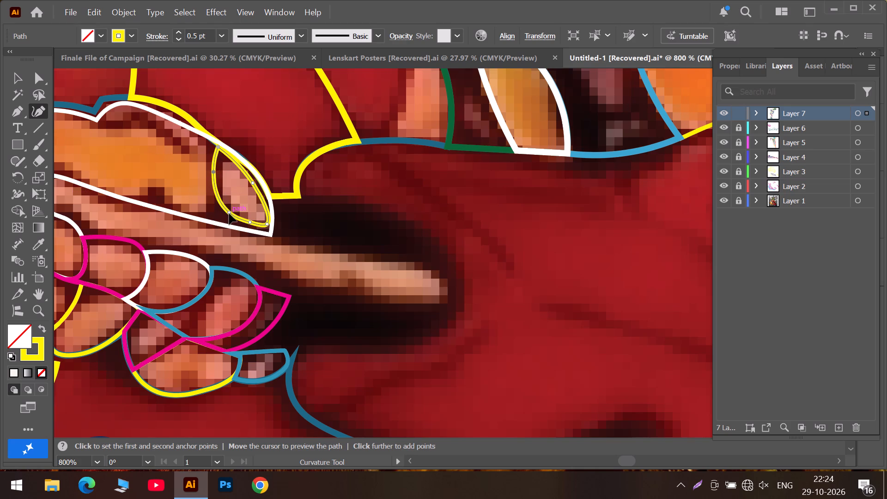
pyautogui.moveTo(229, 213); pyautogui.dragTo(230, 213)
pyautogui.doubleClick(230, 213)
pyautogui.moveTo(230, 213); pyautogui.dragTo(230, 217)
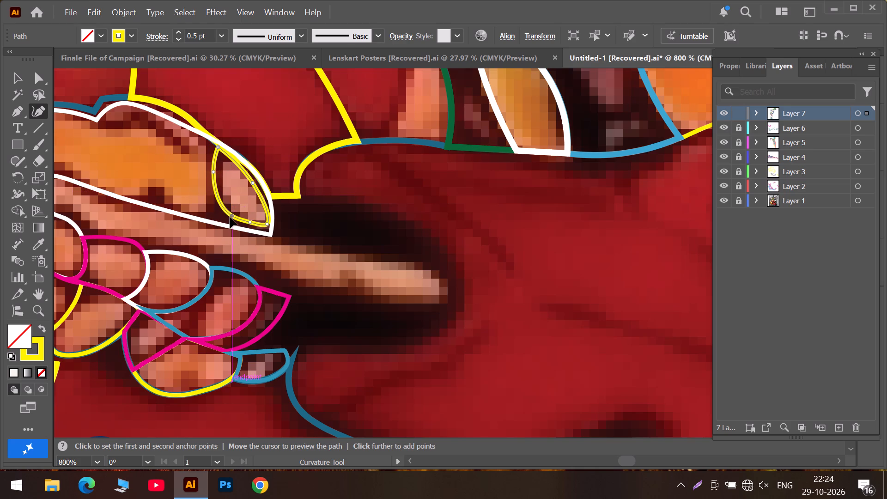
pyautogui.moveTo(230, 217); pyautogui.dragTo(230, 220)
pyautogui.doubleClick(230, 220)
pyautogui.moveTo(230, 220); pyautogui.dragTo(228, 225)
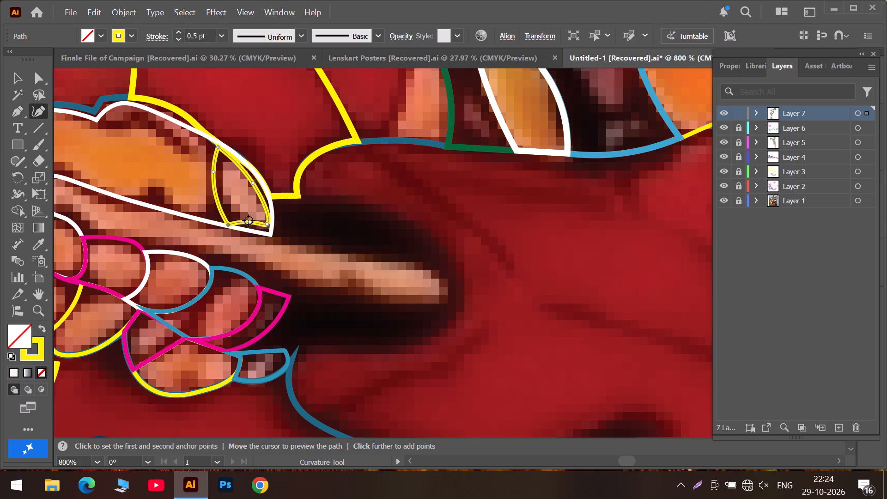
# Fit the nail outline's bottom edge, outer corner, outer curve and upper tip onto the white finger outline.
pyautogui.moveTo(250, 221); pyautogui.dragTo(249, 228)
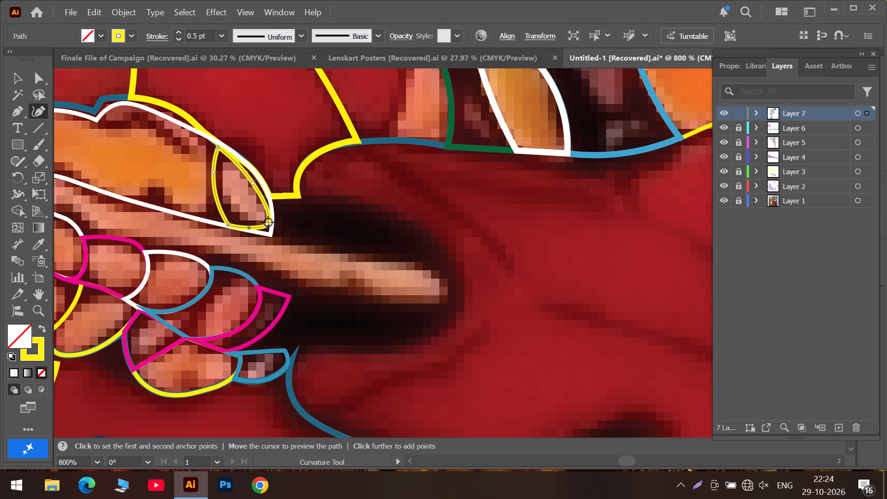
pyautogui.doubleClick(265, 223)
pyautogui.moveTo(265, 224); pyautogui.dragTo(266, 231)
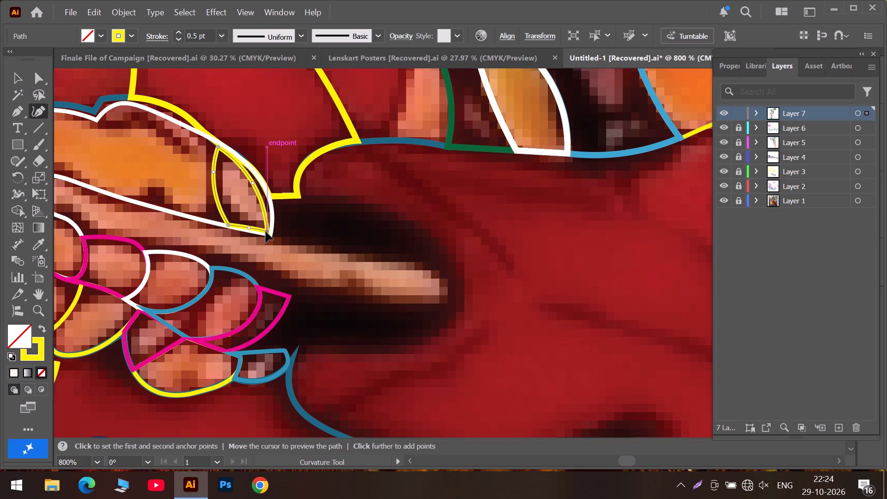
pyautogui.moveTo(266, 231); pyautogui.dragTo(267, 235)
pyautogui.moveTo(250, 227); pyautogui.dragTo(250, 227)
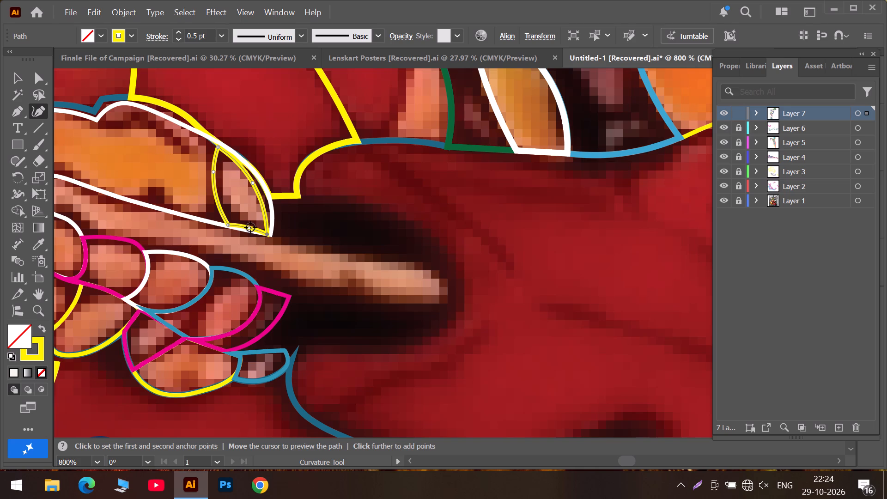
pyautogui.moveTo(250, 227); pyautogui.dragTo(250, 231)
pyautogui.moveTo(254, 182); pyautogui.dragTo(265, 187)
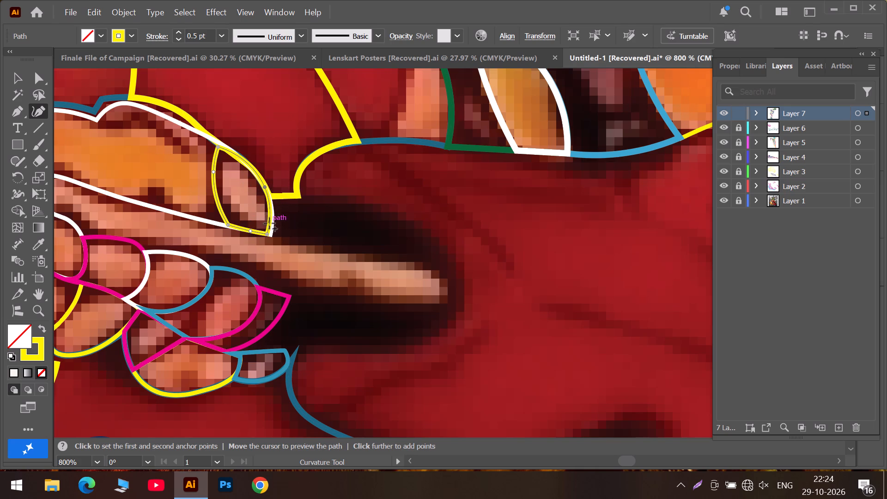
pyautogui.click(268, 234)
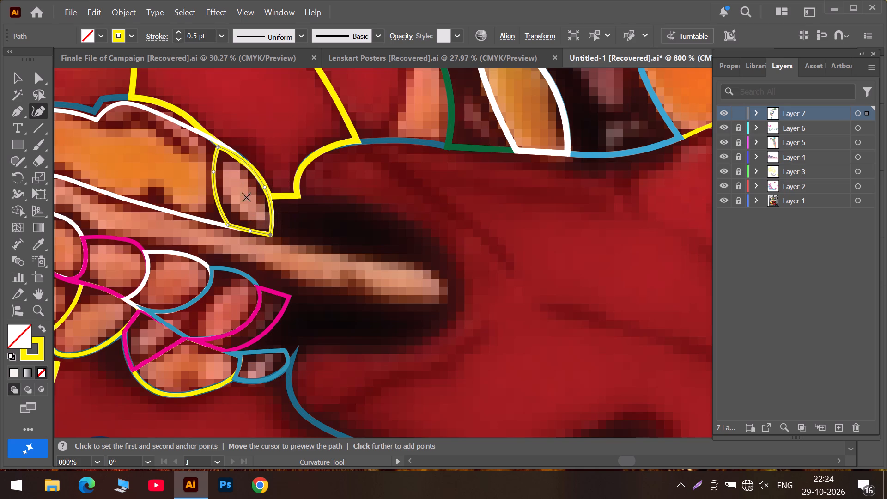
pyautogui.click(217, 145)
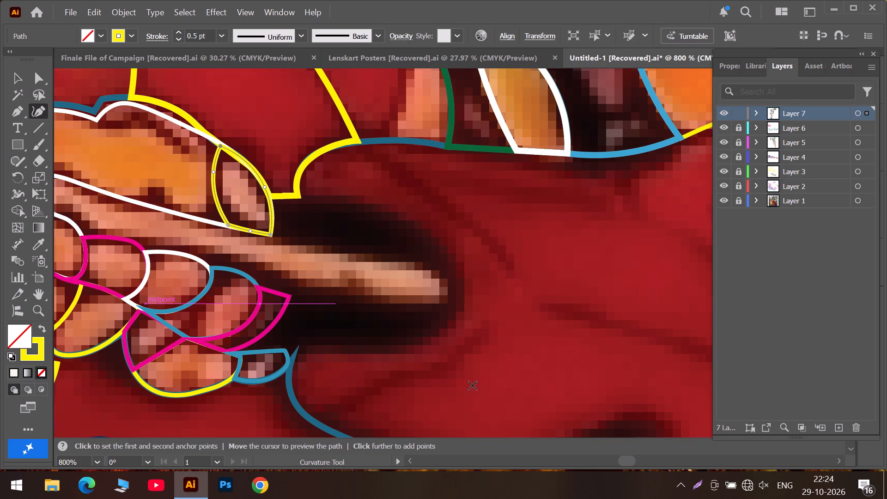
# Reshape the white finger outline's upper edge between the knuckle notch and the nail so it follows the adjoining yellow outline.
pyautogui.click(595, 461)
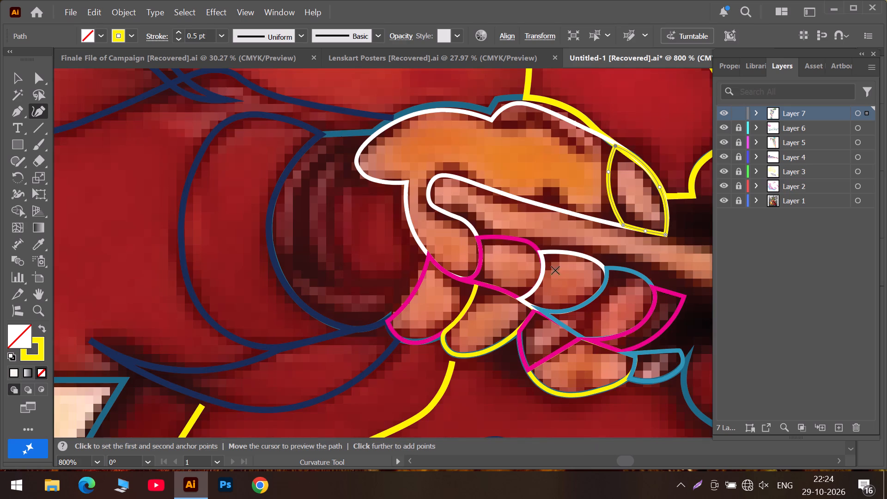
pyautogui.scroll(3, 555, 252)
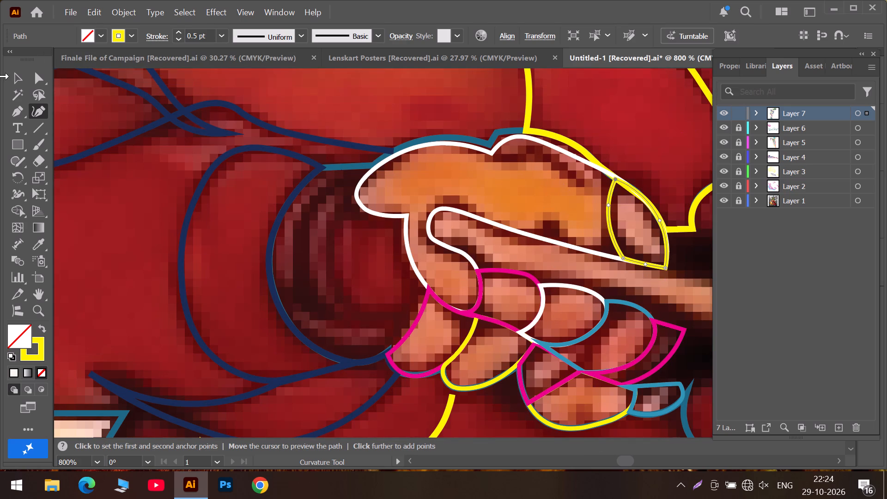
pyautogui.click(13, 77)
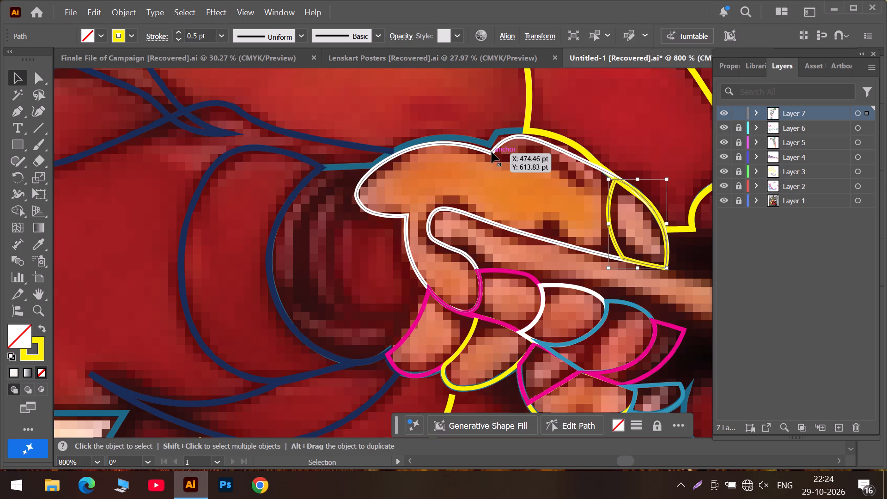
pyautogui.click(491, 152)
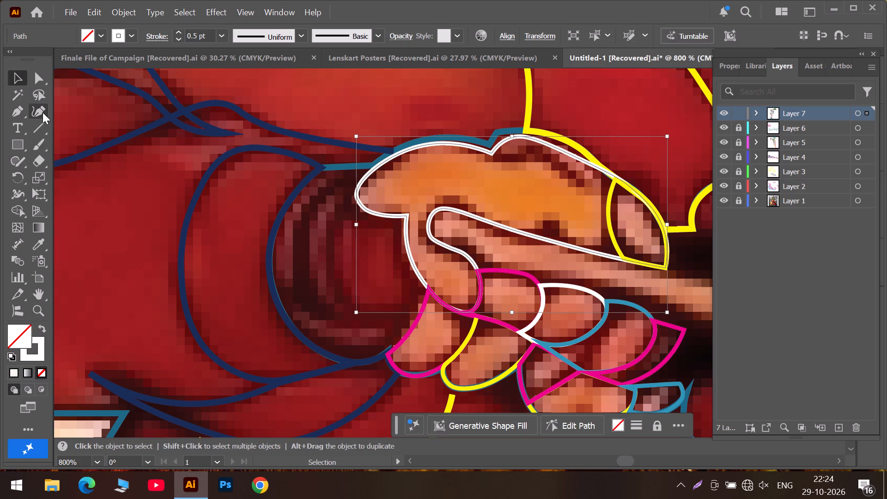
pyautogui.click(41, 112)
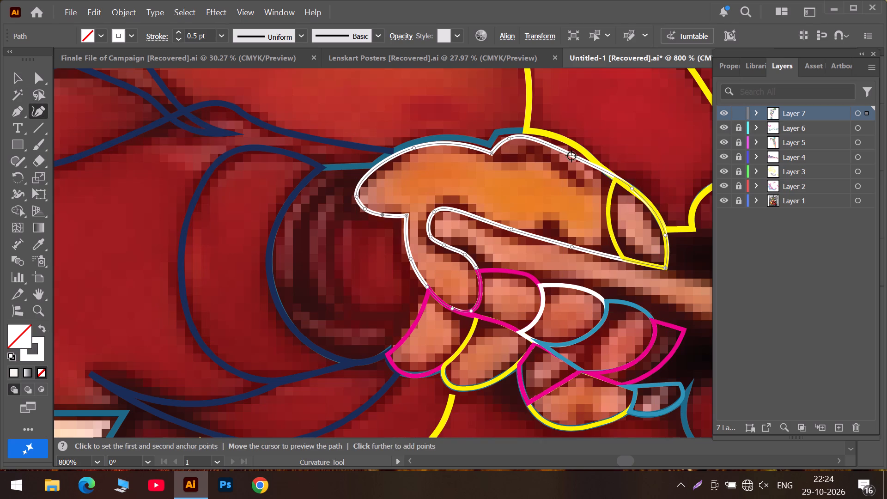
pyautogui.moveTo(569, 154); pyautogui.dragTo(581, 151)
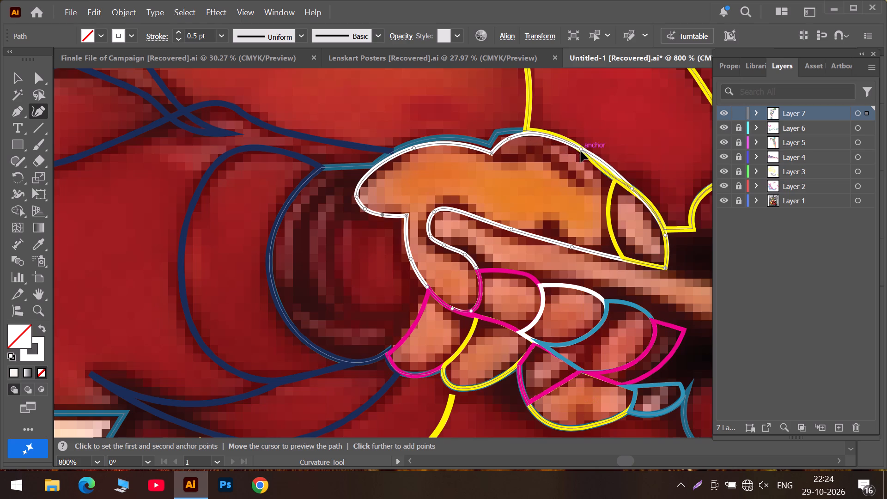
pyautogui.moveTo(581, 151); pyautogui.dragTo(574, 143)
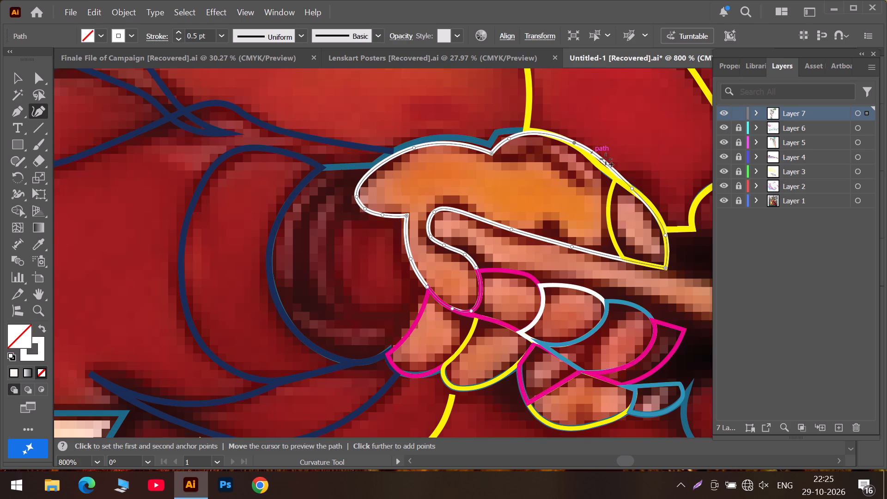
pyautogui.moveTo(602, 158); pyautogui.dragTo(594, 163)
pyautogui.moveTo(573, 142); pyautogui.dragTo(569, 142)
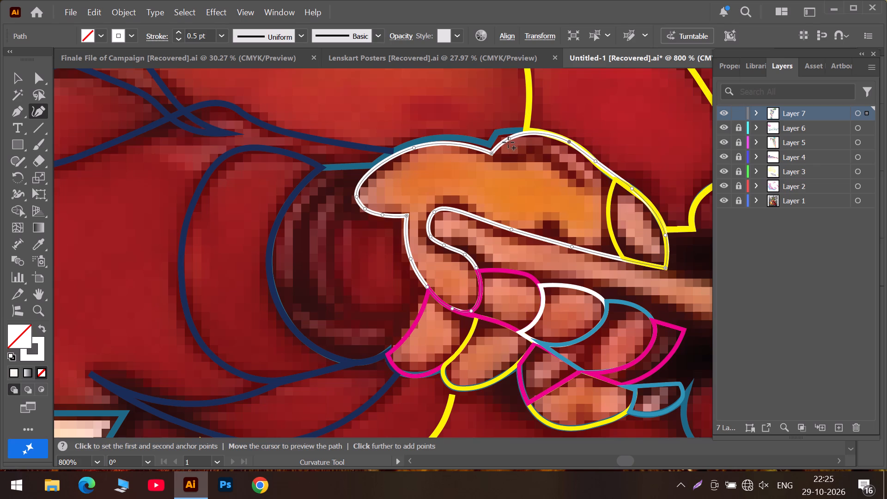
# Sharpen the white outline's knuckle notch and move its anchors and the upper thumb-side curve onto the teal outline.
pyautogui.doubleClick(508, 139)
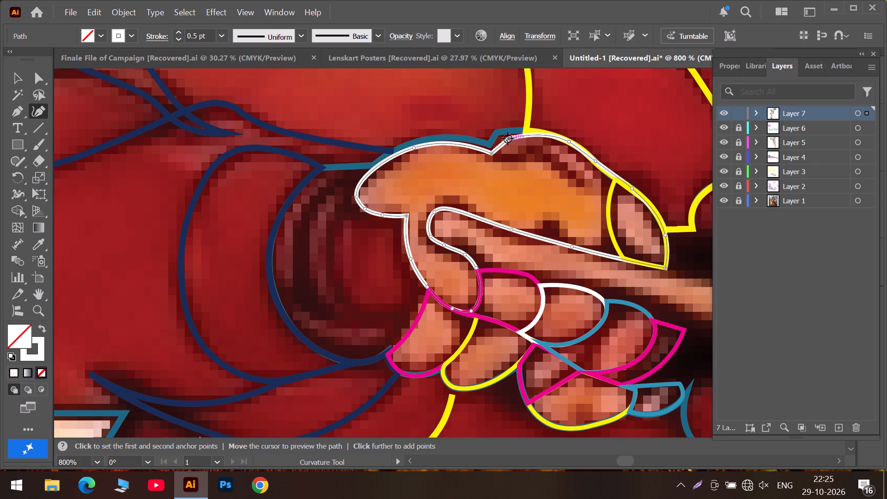
pyautogui.moveTo(508, 139); pyautogui.dragTo(498, 134)
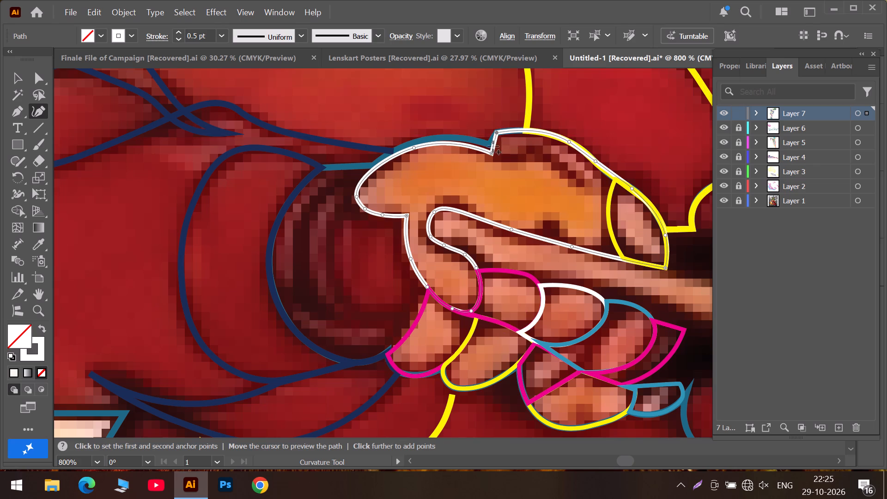
pyautogui.moveTo(490, 152); pyautogui.dragTo(490, 146)
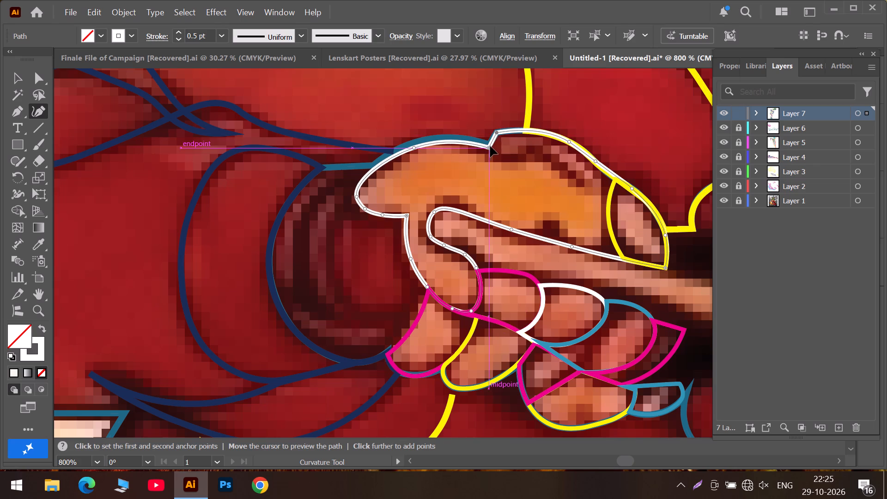
pyautogui.moveTo(490, 146); pyautogui.dragTo(490, 145)
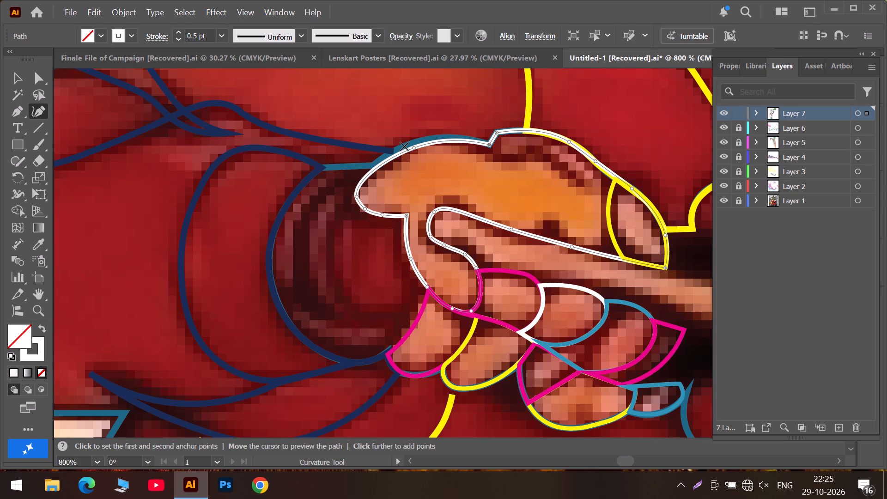
pyautogui.moveTo(413, 147); pyautogui.dragTo(407, 146)
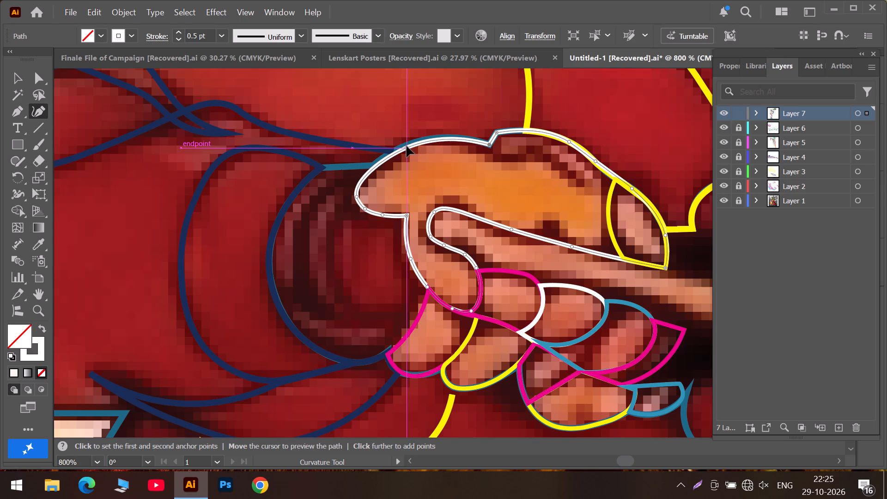
pyautogui.moveTo(407, 146); pyautogui.dragTo(406, 146)
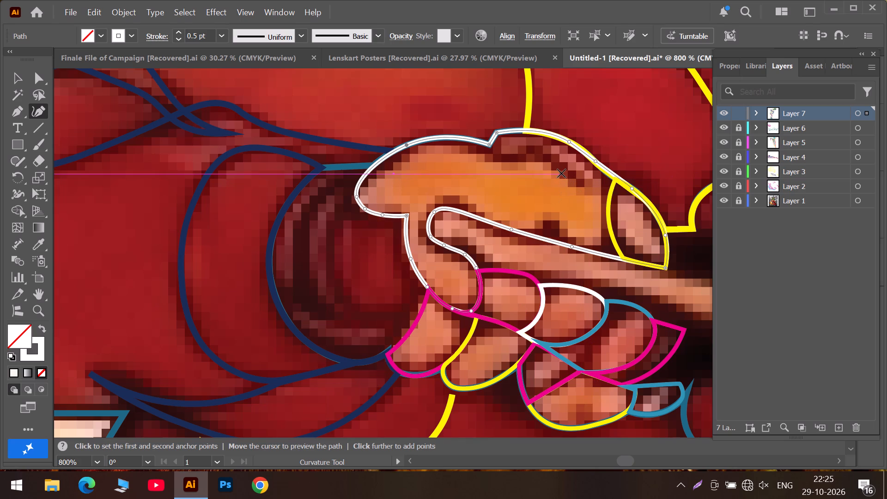
# Align the corner anchor of the large yellow sleeve outline with the upper edge of the white finger outline.
pyautogui.click(527, 126)
pyautogui.click(527, 126)
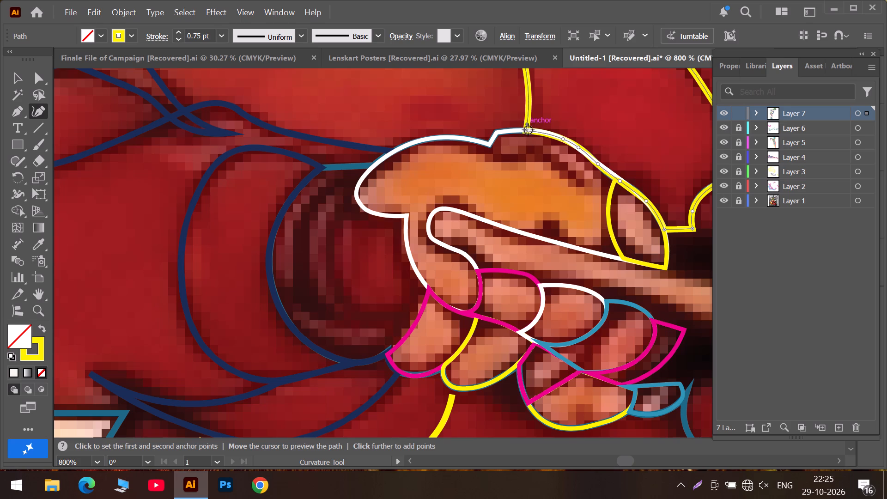
pyautogui.click(528, 130)
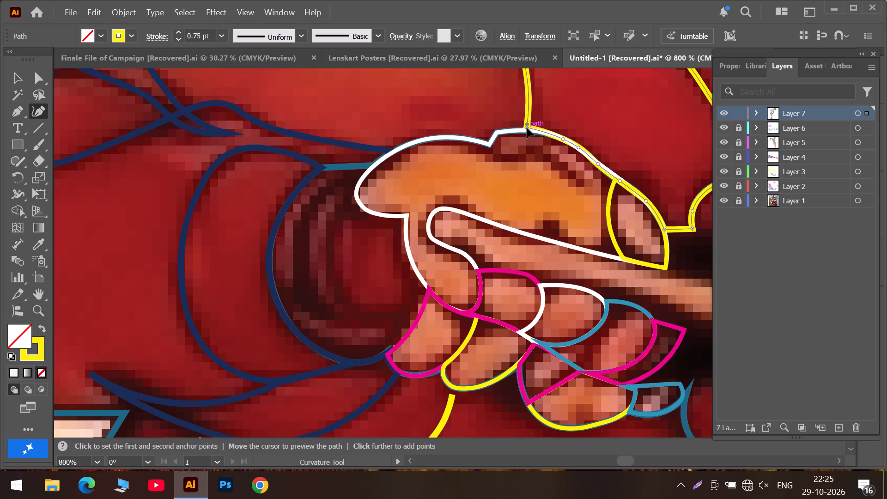
pyautogui.click(526, 128)
# Examine the large yellow outline and its junction with the white finger outline above the hand.
pyautogui.keyDown('alt'); pyautogui.scroll(-2, 527, 130); pyautogui.keyUp('alt')
pyautogui.scroll(5, 534, 130)
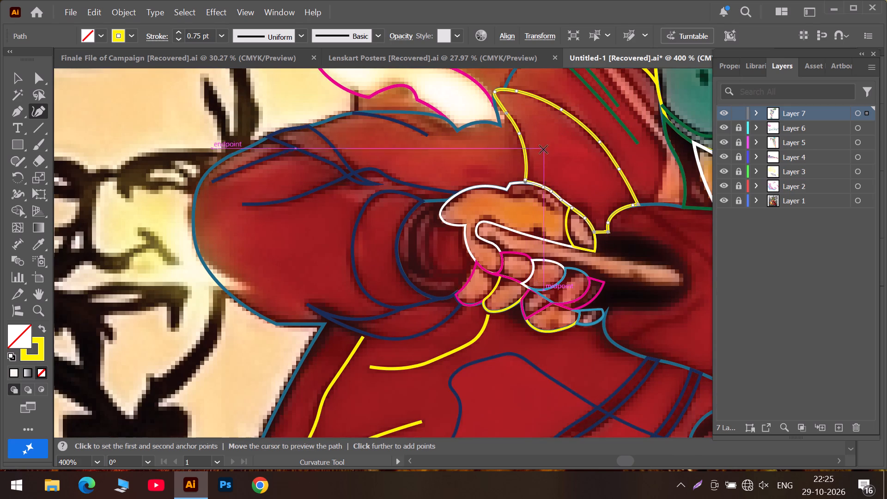
pyautogui.keyDown('alt'); pyautogui.scroll(1, 530, 177); pyautogui.keyUp('alt')
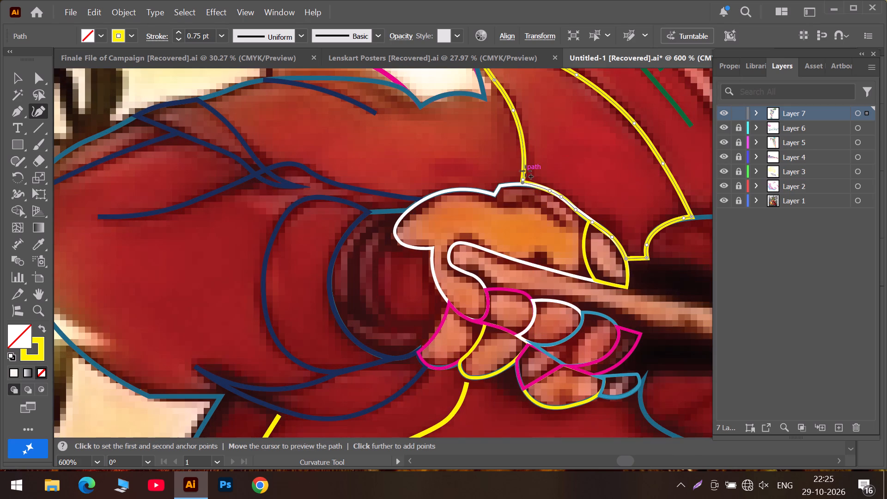
pyautogui.keyDown('alt'); pyautogui.scroll(1, 525, 171); pyautogui.keyUp('alt')
pyautogui.scroll(10, 508, 155)
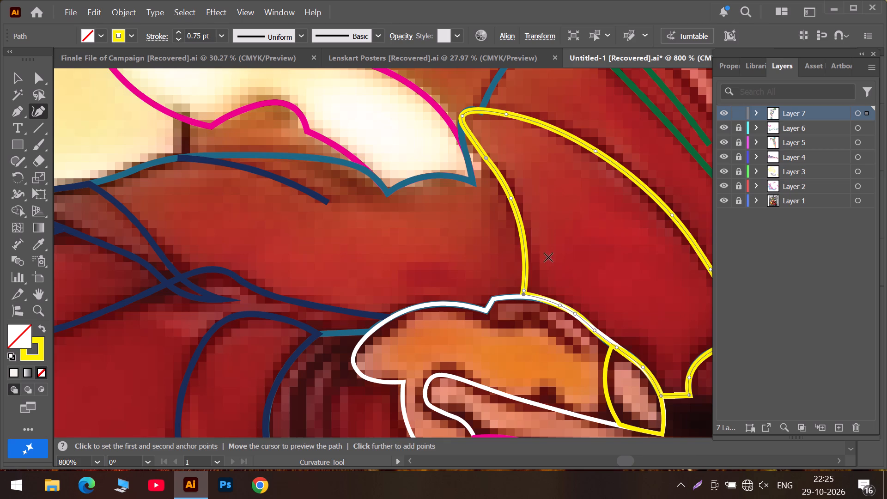
pyautogui.scroll(-5, 544, 258)
pyautogui.keyDown('alt'); pyautogui.scroll(-3, 543, 284); pyautogui.keyUp('alt')
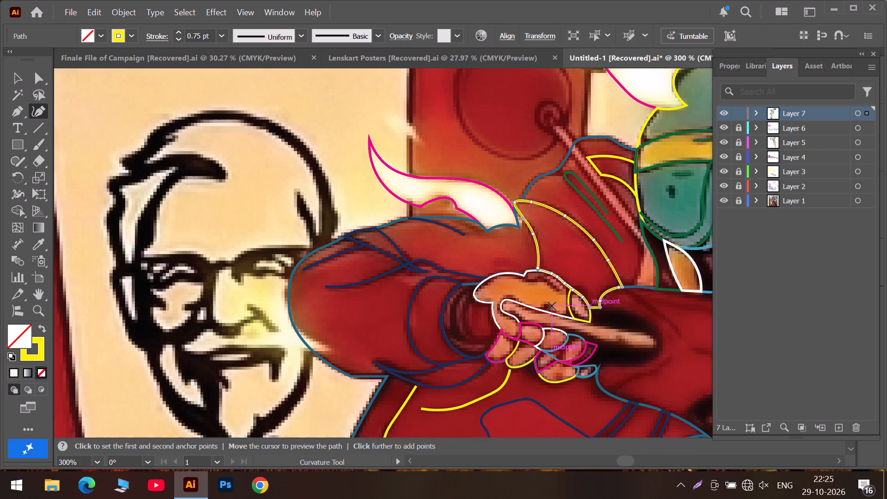
# Draw an open yellow 0.75 pt Curvature line along the orange highlight's upper edge, from below the knuckle notch towards the nail.
pyautogui.keyDown('alt'); pyautogui.scroll(2, 552, 306); pyautogui.keyUp('alt')
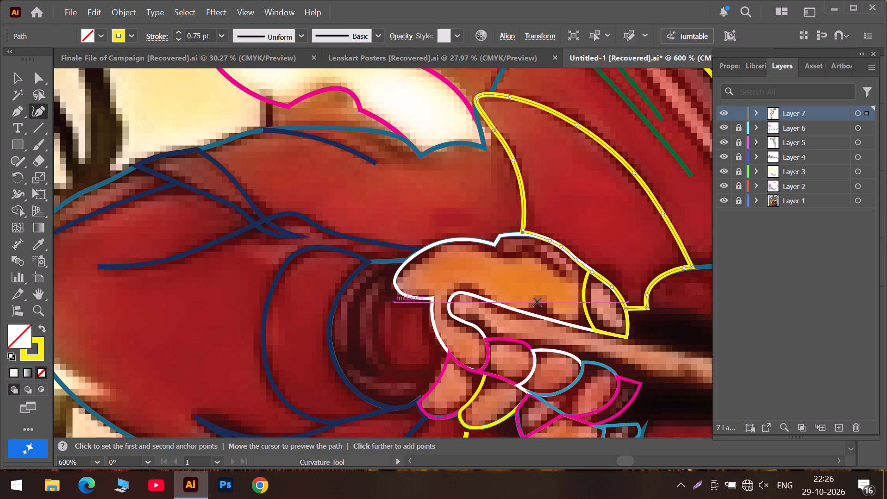
pyautogui.click(499, 252)
pyautogui.click(515, 254)
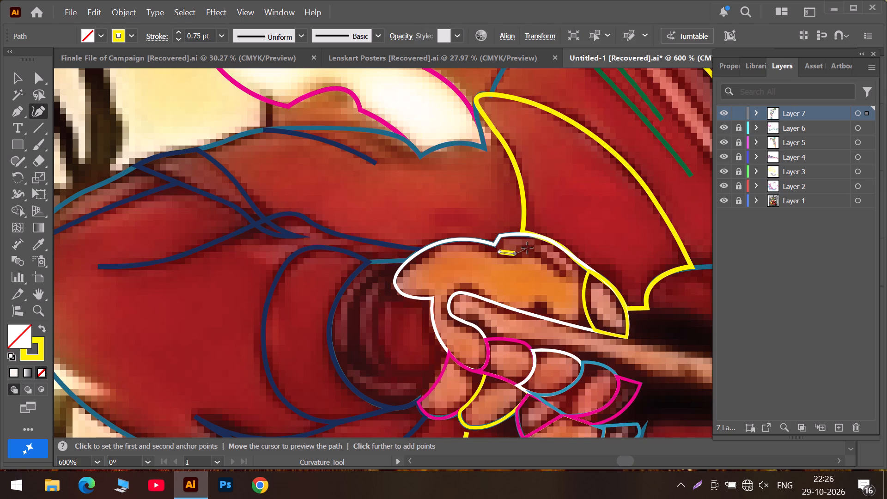
pyautogui.click(527, 248)
pyautogui.click(560, 273)
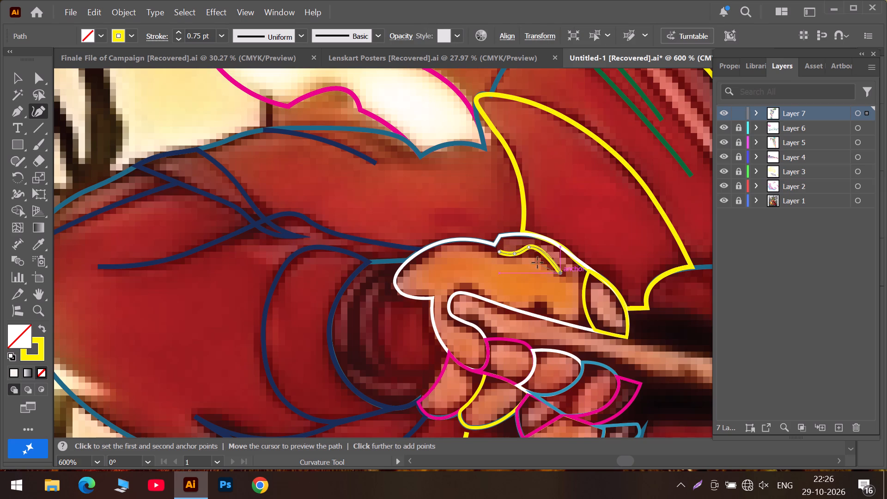
pyautogui.click(529, 249)
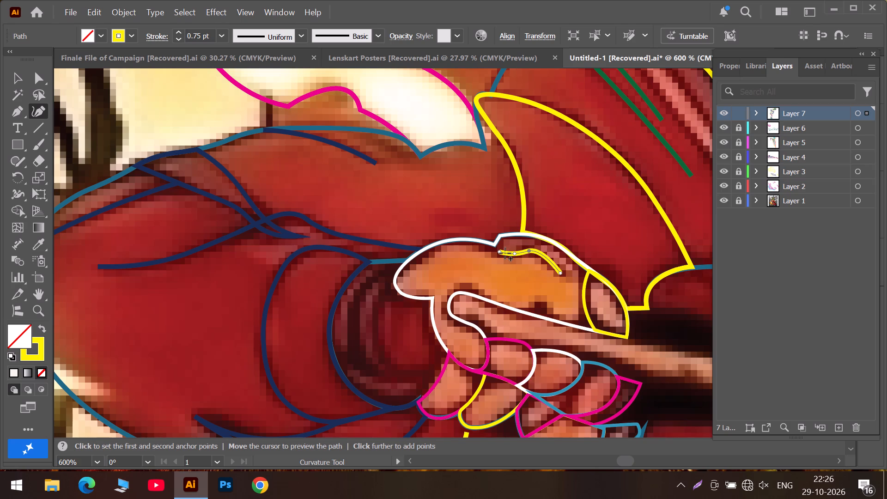
pyautogui.press('Escape')
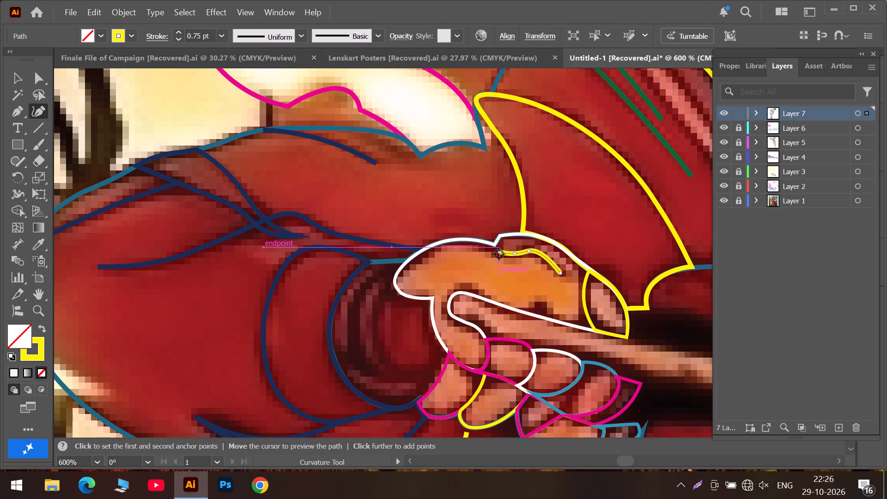
# Move the yellow knuckle line's starting anchor onto the notch of the white finger outline.
pyautogui.moveTo(499, 254); pyautogui.dragTo(496, 243)
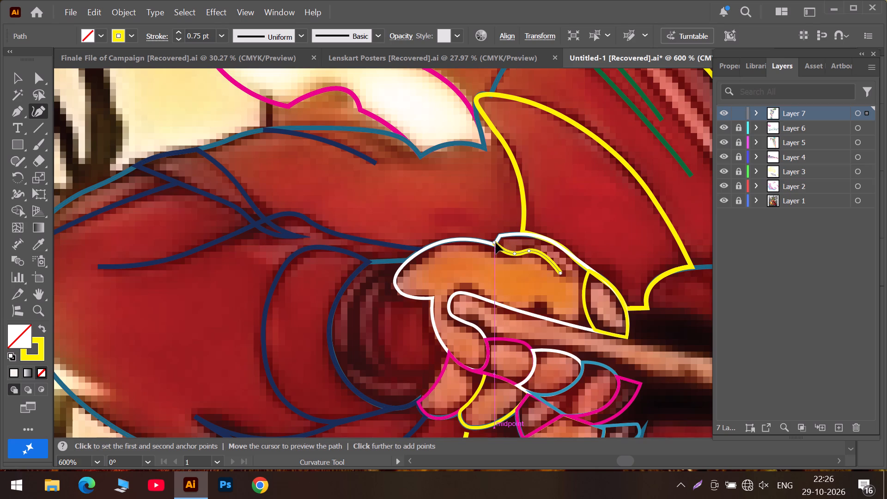
pyautogui.moveTo(496, 243); pyautogui.dragTo(496, 244)
pyautogui.keyDown('alt'); pyautogui.scroll(3, 496, 246); pyautogui.keyUp('alt')
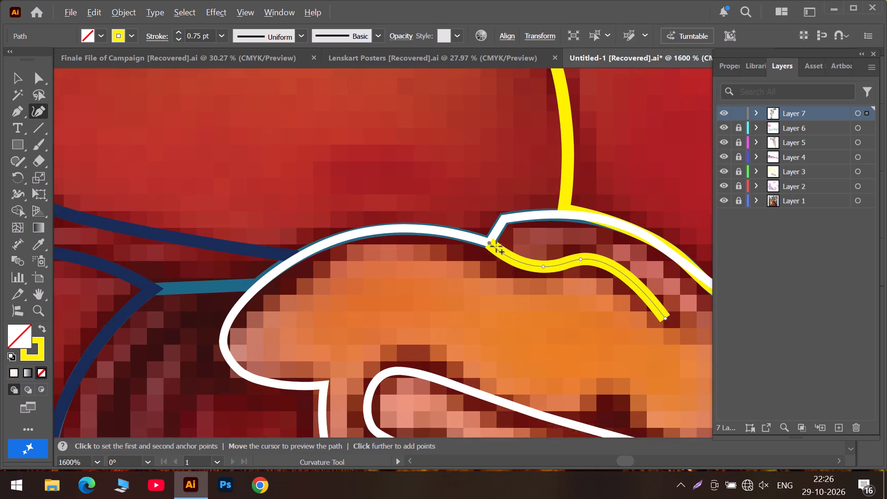
pyautogui.keyDown('alt'); pyautogui.scroll(1, 496, 246); pyautogui.keyUp('alt')
pyautogui.click(491, 260)
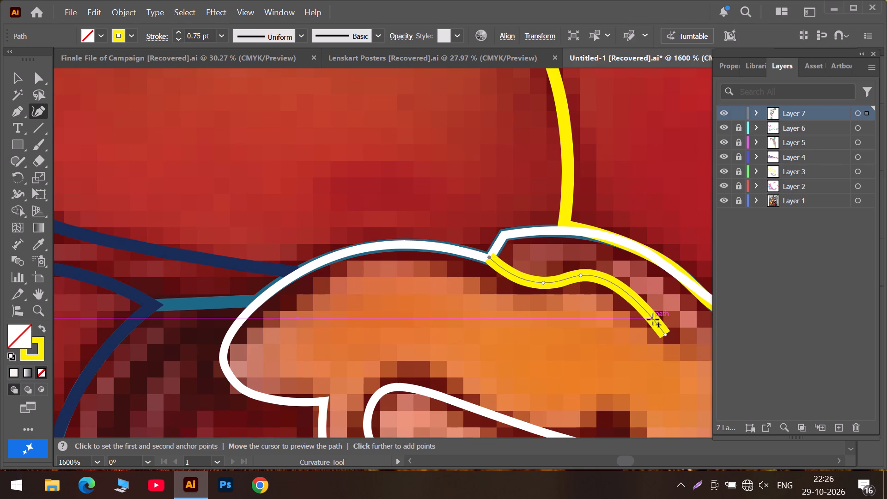
# Examine the new knuckle line, the finger outlines and the untraced stick and sleeve areas around the hand.
pyautogui.keyDown('alt'); pyautogui.scroll(-2, 653, 319); pyautogui.keyUp('alt')
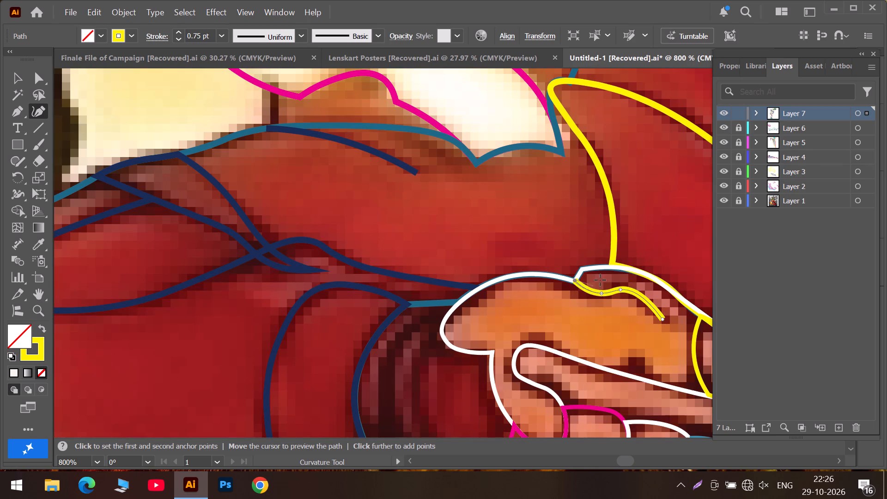
pyautogui.scroll(3, 612, 264)
pyautogui.keyDown('alt'); pyautogui.scroll(2, 612, 296); pyautogui.keyUp('alt')
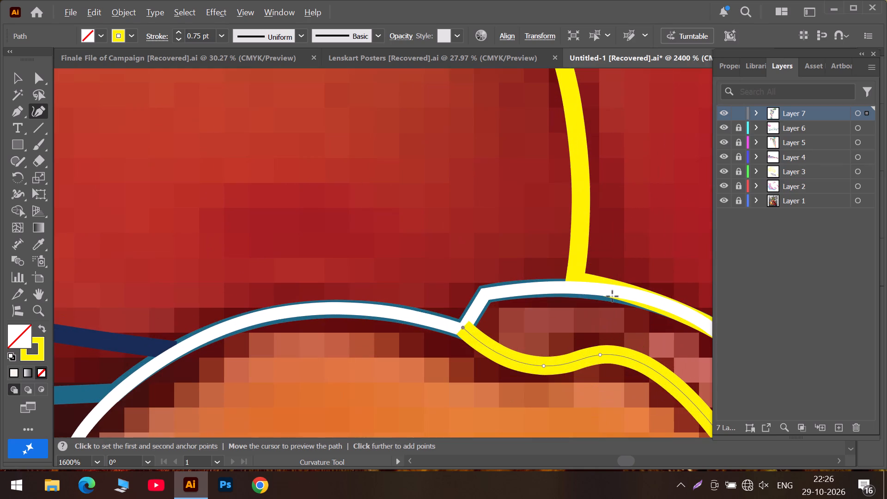
pyautogui.keyDown('alt'); pyautogui.scroll(-3, 609, 297); pyautogui.keyUp('alt')
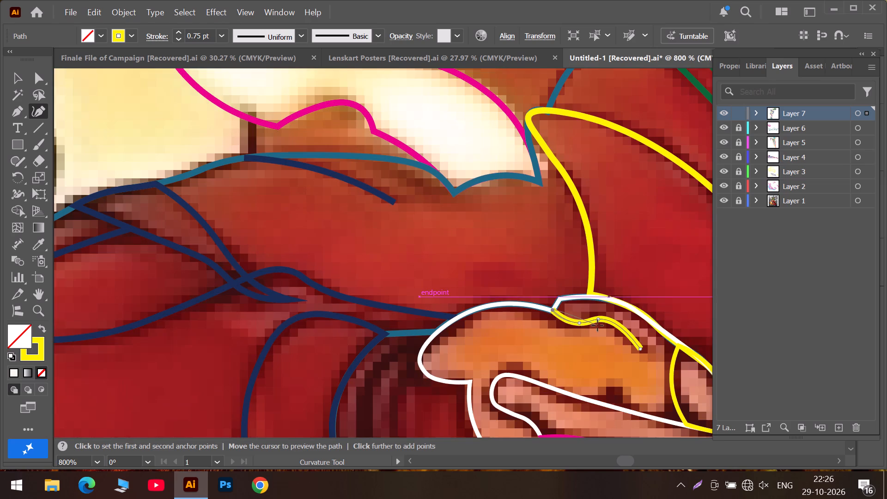
pyautogui.click(640, 459)
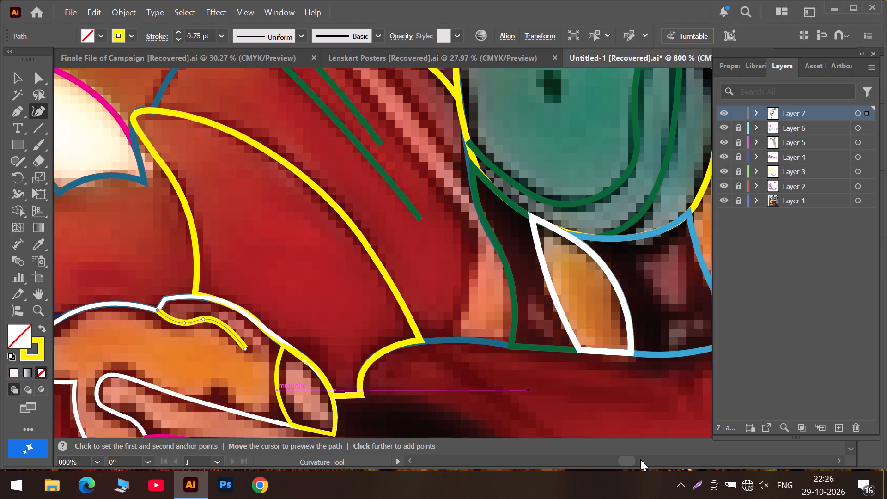
pyautogui.scroll(-6, 307, 395)
pyautogui.scroll(-4, 211, 364)
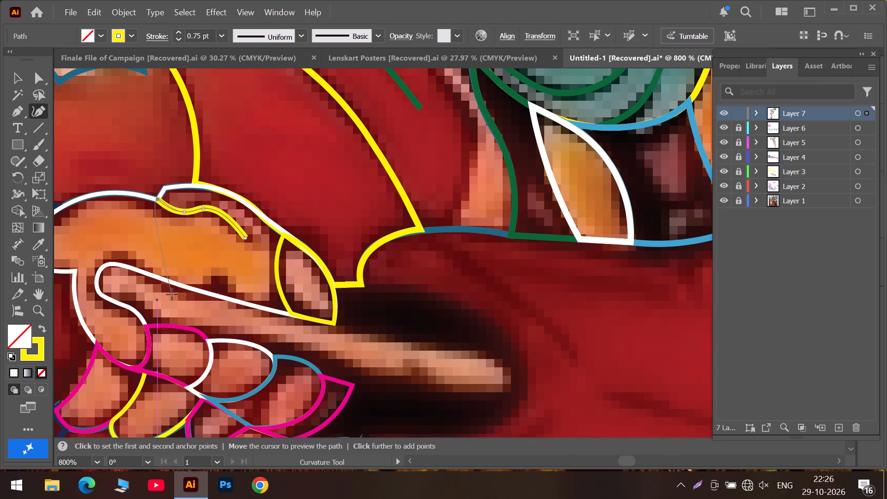
pyautogui.scroll(-2, 172, 294)
pyautogui.click(13, 77)
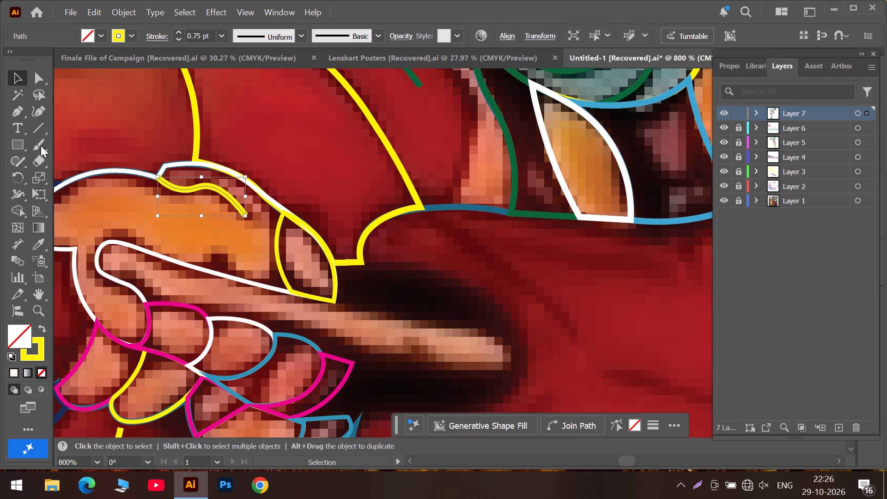
pyautogui.keyDown('alt'); pyautogui.scroll(-1, 314, 233); pyautogui.keyUp('alt')
pyautogui.keyDown('alt'); pyautogui.scroll(-1, 398, 252); pyautogui.keyUp('alt')
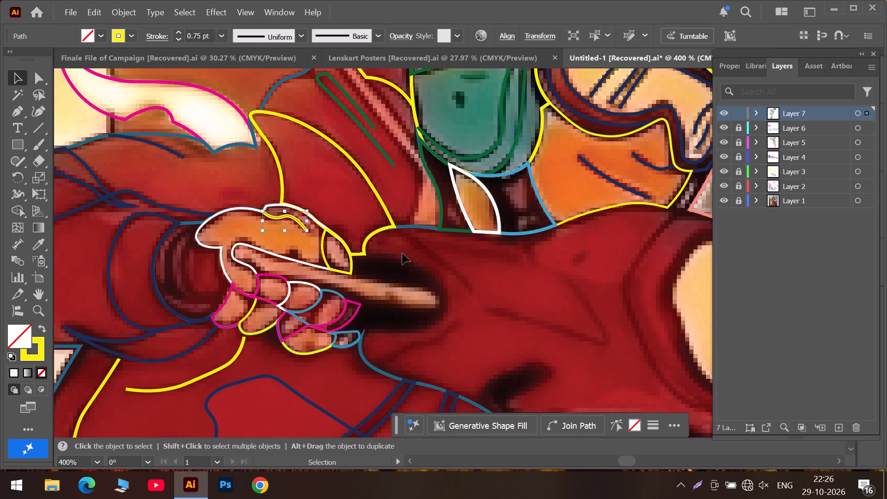
pyautogui.keyDown('alt'); pyautogui.scroll(-2, 402, 253); pyautogui.keyUp('alt')
pyautogui.keyDown('alt'); pyautogui.scroll(3, 281, 278); pyautogui.keyUp('alt')
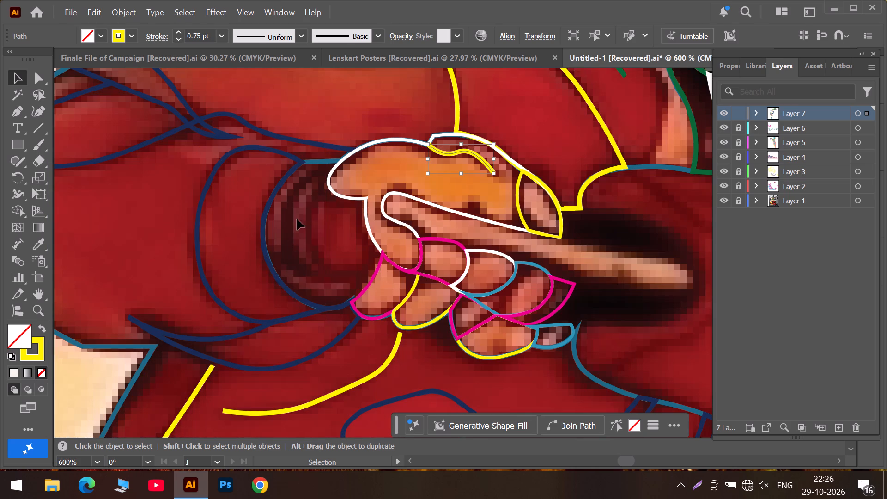
# Draw a closed yellow 0.75 pt Curvature crescent around the fold inside the dark sleeve opening, beside the white thumb outline.
pyautogui.click(41, 112)
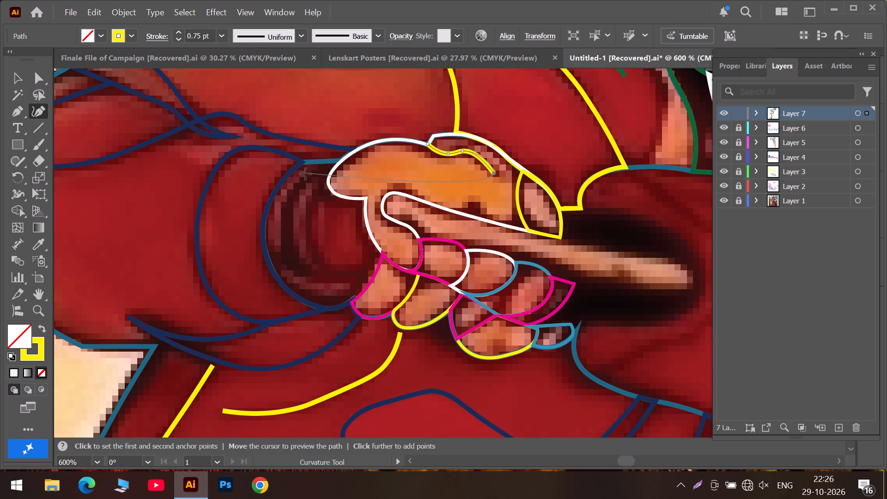
pyautogui.press('Escape')
pyautogui.click(321, 173)
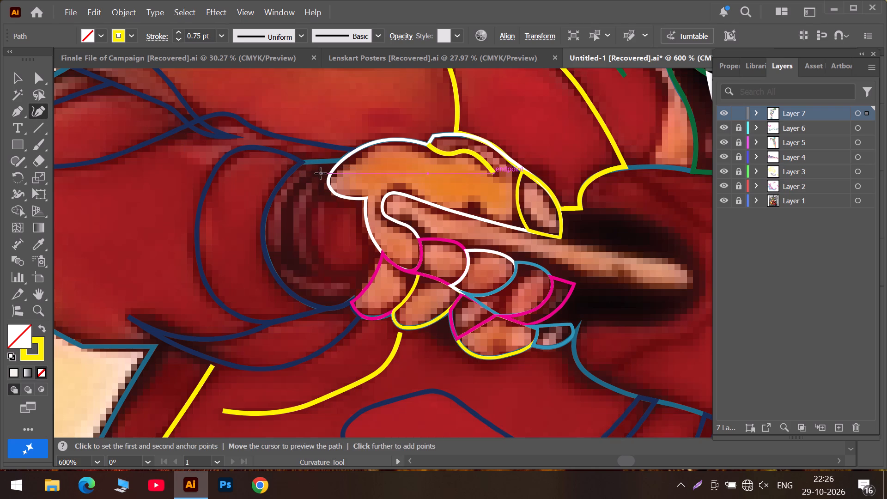
pyautogui.click(300, 188)
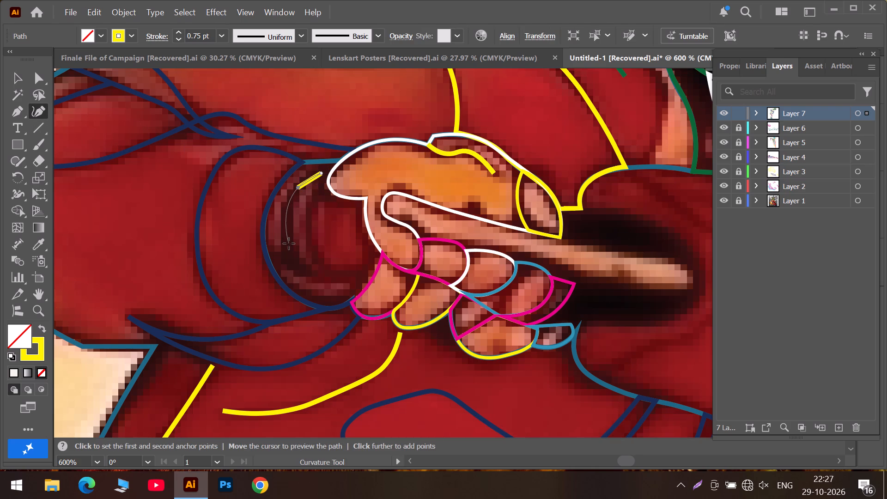
pyautogui.click(289, 243)
pyautogui.click(307, 271)
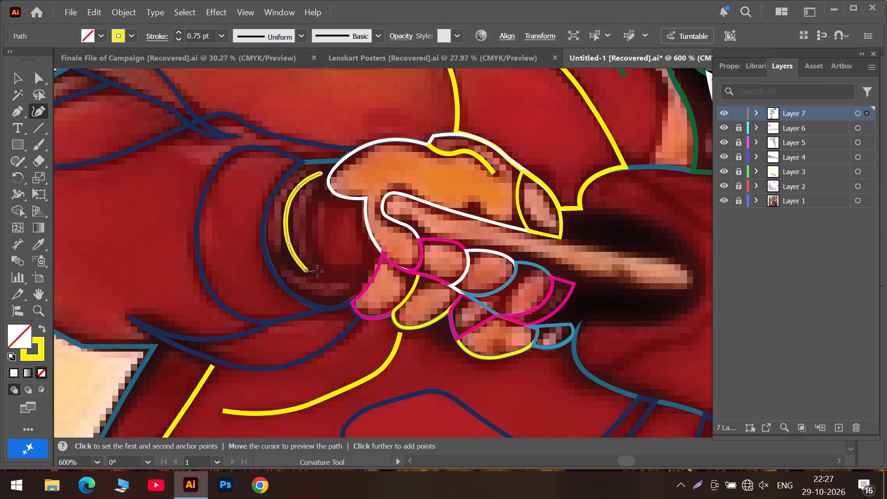
pyautogui.click(318, 257)
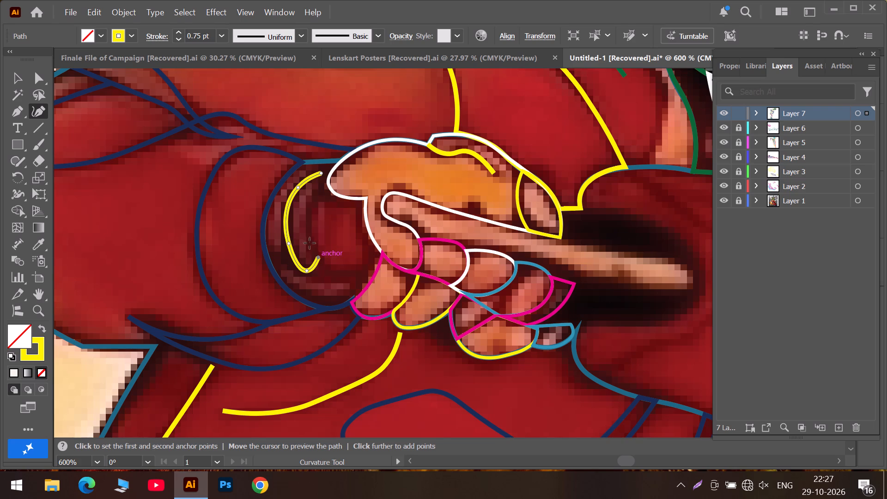
pyautogui.click(306, 236)
pyautogui.click(323, 194)
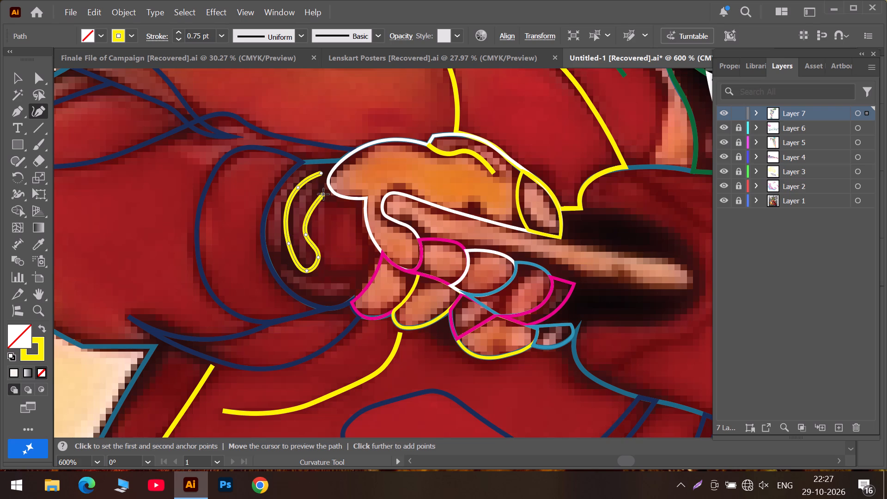
pyautogui.click(322, 173)
pyautogui.click(322, 173)
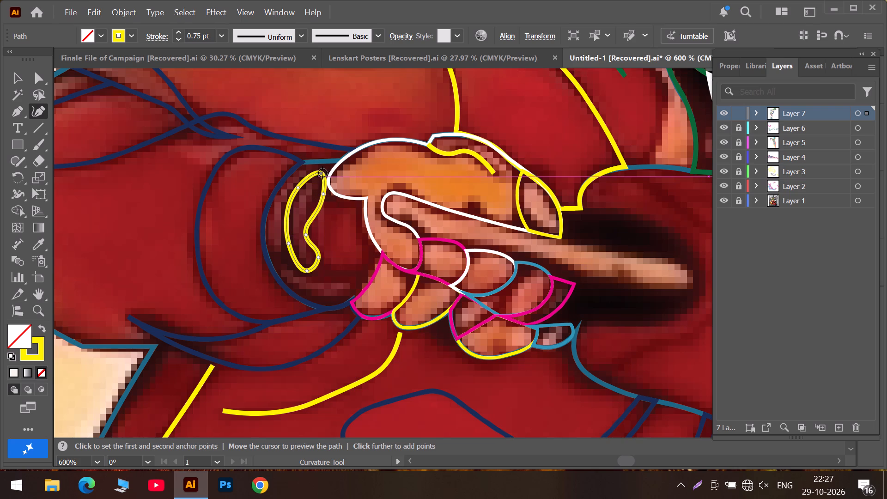
# Sharpen the crescent's upper and lower corners, extend its upper tip to the white outline, and refit its outer curve.
pyautogui.doubleClick(322, 173)
pyautogui.moveTo(322, 173); pyautogui.dragTo(329, 172)
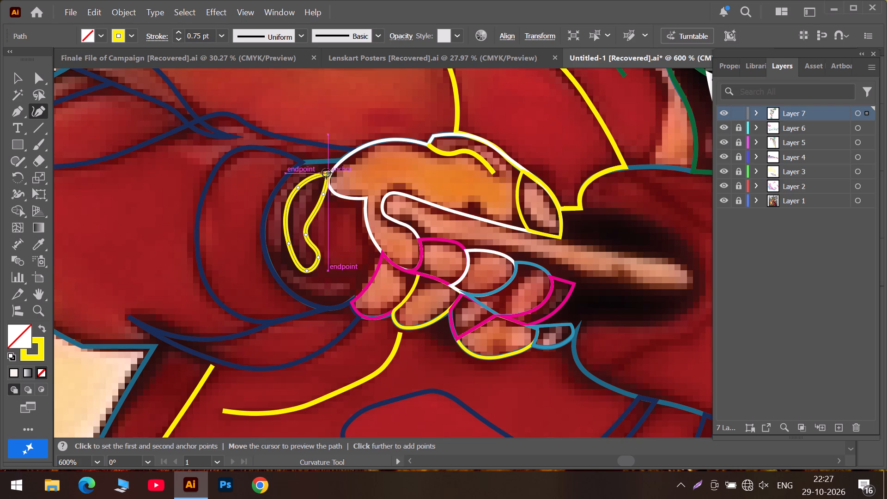
pyautogui.doubleClick(308, 270)
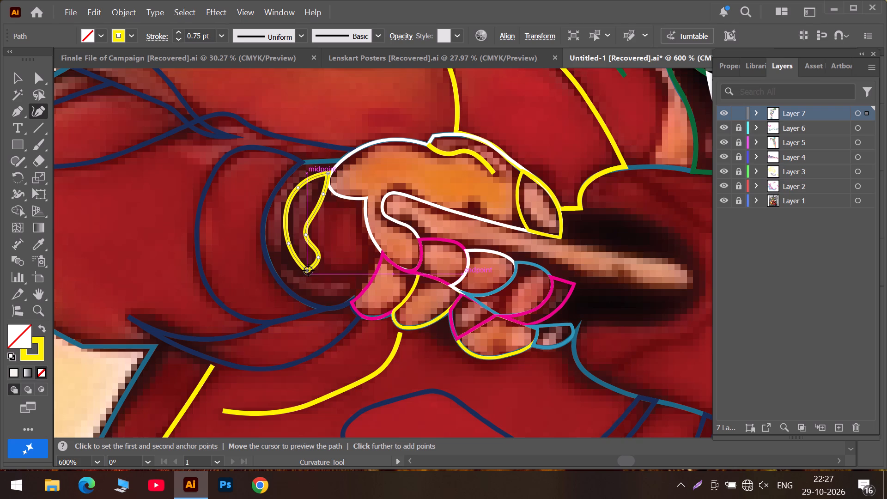
pyautogui.moveTo(308, 270); pyautogui.dragTo(302, 269)
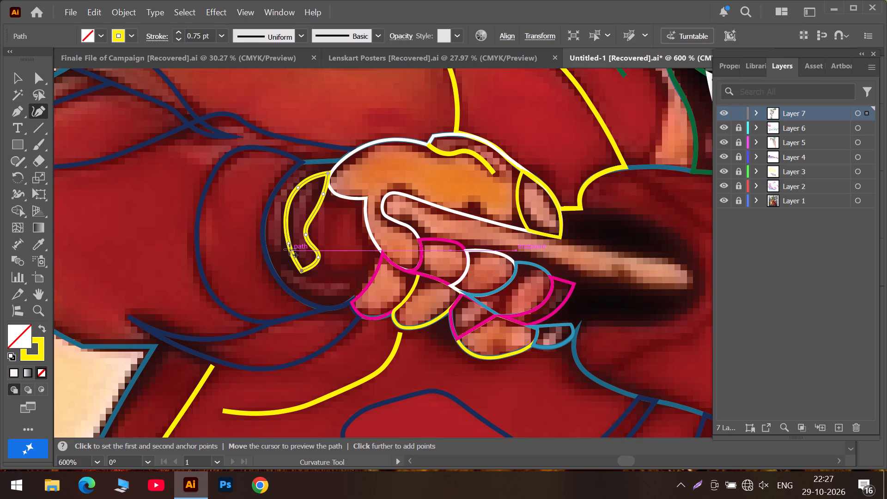
pyautogui.moveTo(289, 244); pyautogui.dragTo(287, 249)
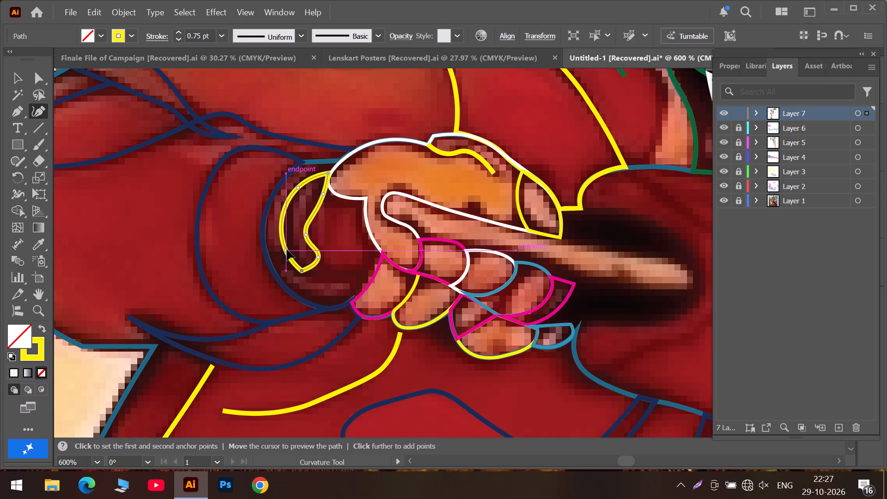
pyautogui.moveTo(287, 249); pyautogui.dragTo(287, 237)
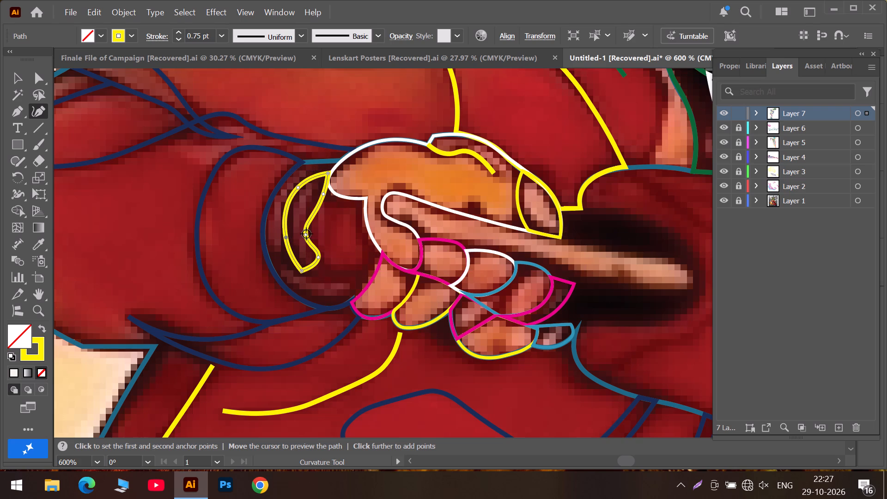
# Refit the yellow crescent's inner curve and extend its upper end into a short edge following the white thumb outline.
pyautogui.moveTo(306, 234); pyautogui.dragTo(311, 225)
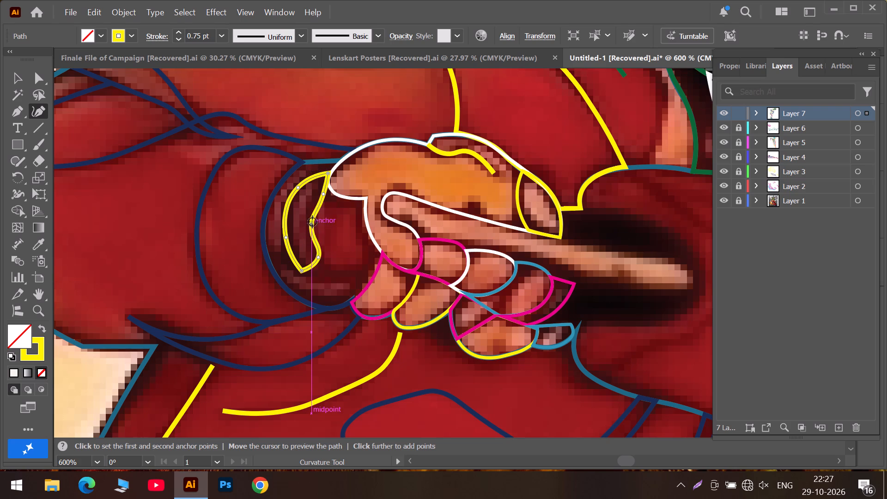
pyautogui.doubleClick(325, 194)
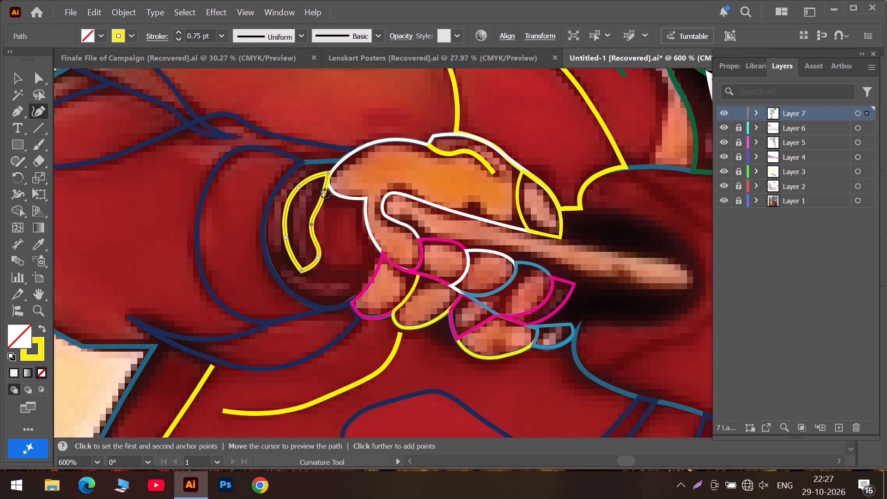
pyautogui.moveTo(325, 194); pyautogui.dragTo(331, 191)
pyautogui.click(329, 183)
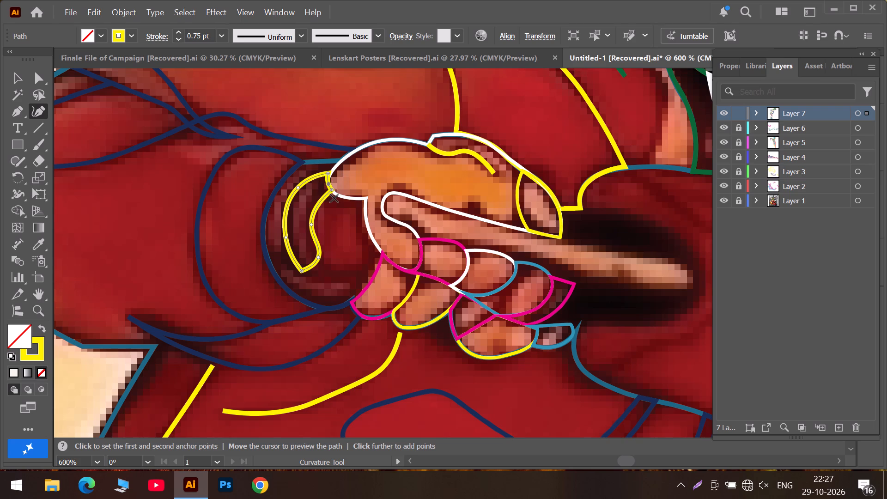
pyautogui.keyDown('alt'); pyautogui.scroll(3, 334, 198); pyautogui.keyUp('alt')
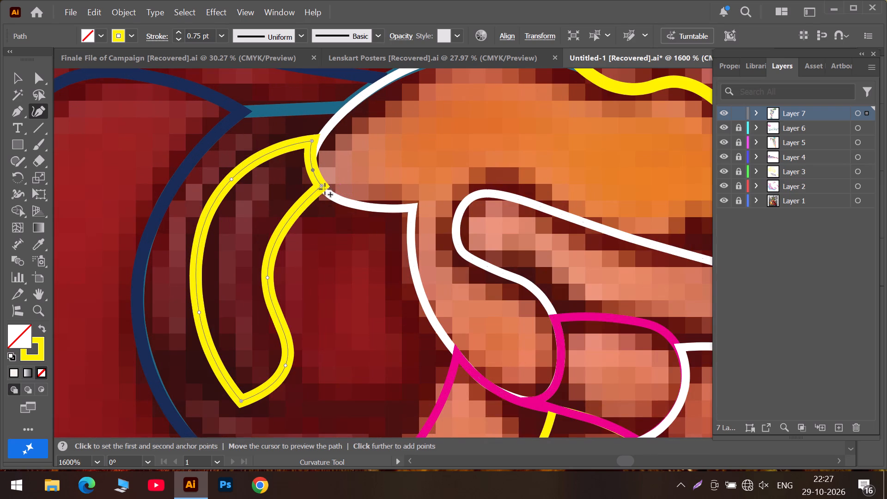
pyautogui.click(321, 188)
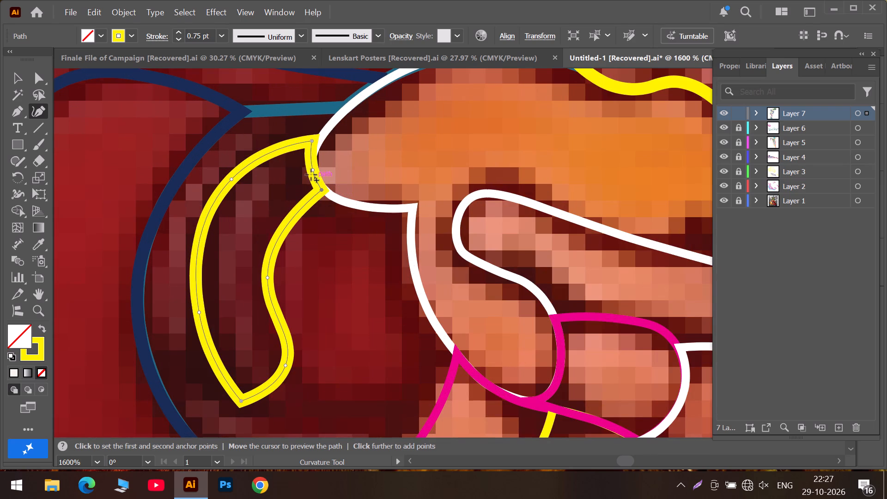
pyautogui.click(314, 141)
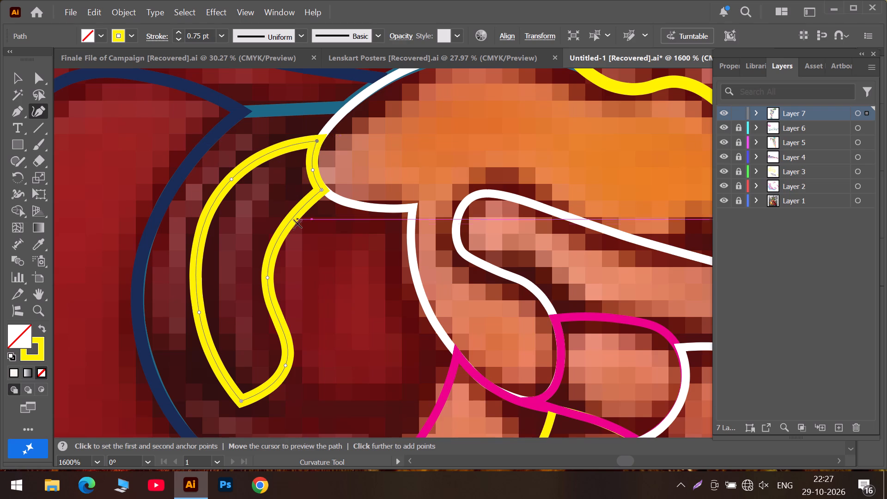
pyautogui.scroll(-5, 298, 226)
pyautogui.keyDown('alt'); pyautogui.scroll(-1, 286, 286); pyautogui.keyUp('alt')
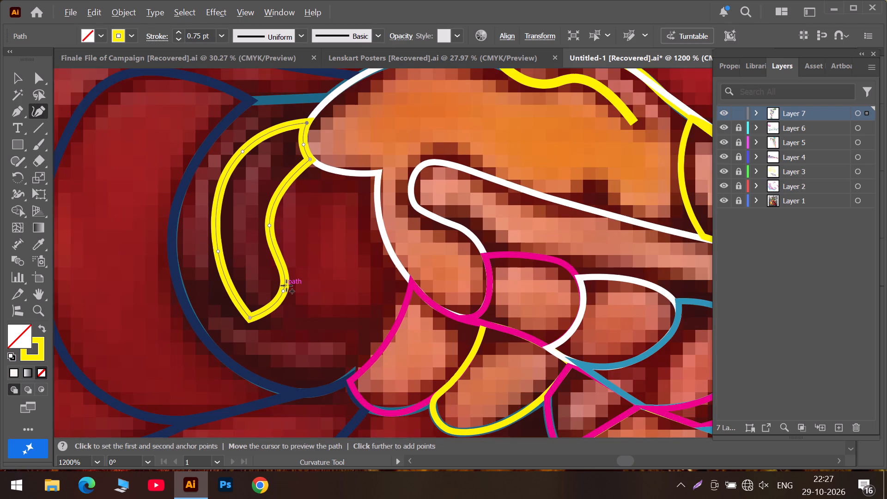
pyautogui.keyDown('alt'); pyautogui.scroll(-1, 286, 286); pyautogui.keyUp('alt')
pyautogui.moveTo(290, 290); pyautogui.dragTo(285, 294)
# Draw a closed dark green 0.75 pt Curvature shape around the red sleeve area between the yellow crescent and the white finger outline.
pyautogui.keyDown('alt'); pyautogui.scroll(-2, 285, 282); pyautogui.keyUp('alt')
pyautogui.keyDown('alt'); pyautogui.scroll(2, 301, 278); pyautogui.keyUp('alt')
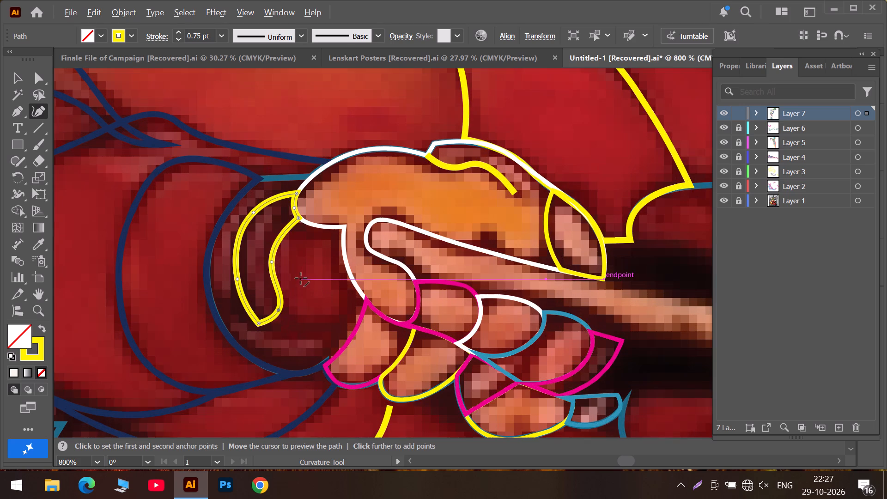
pyautogui.click(334, 233)
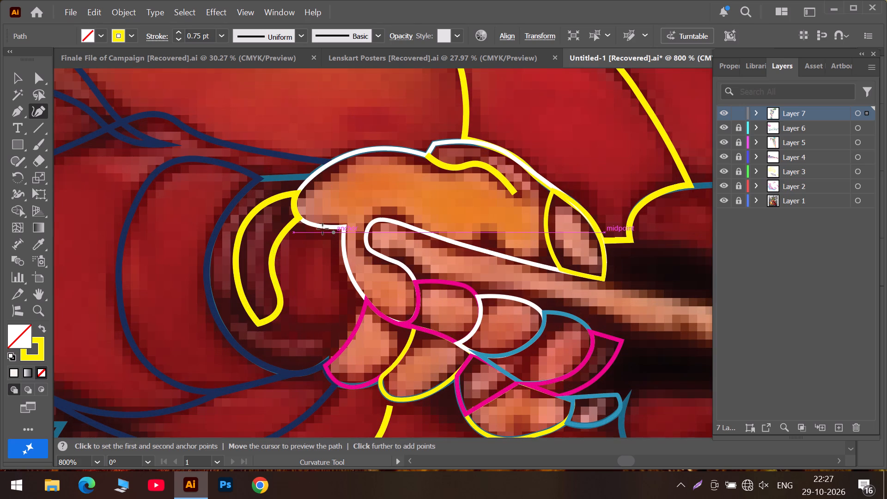
pyautogui.click(303, 231)
pyautogui.click(281, 257)
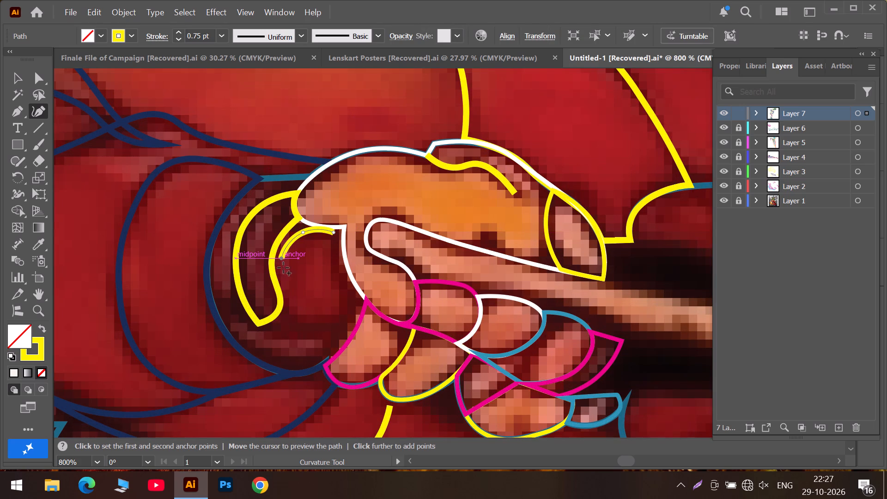
pyautogui.click(302, 325)
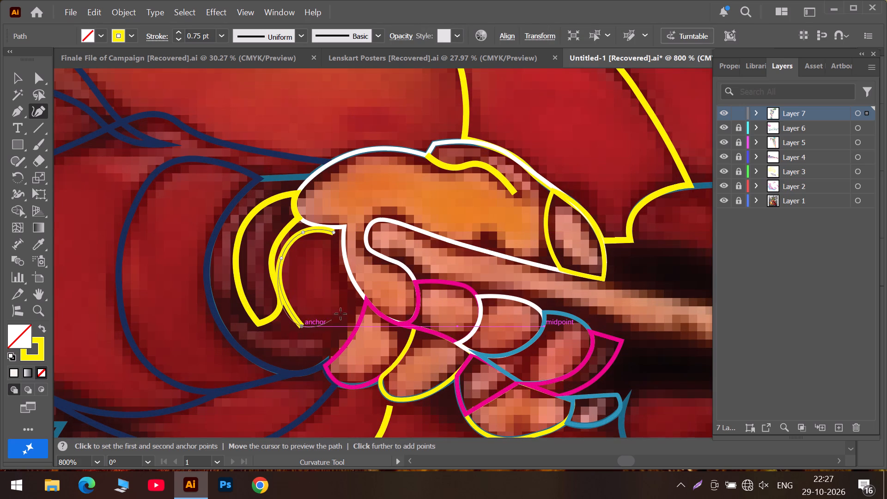
pyautogui.click(351, 310)
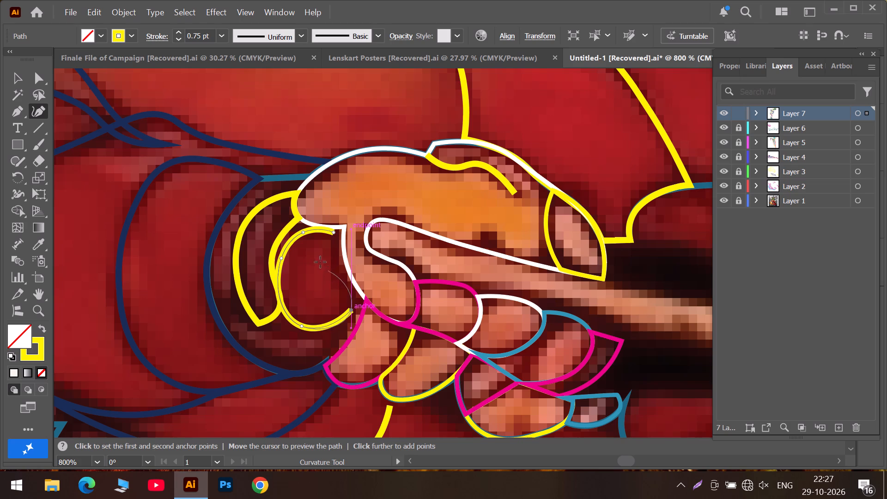
pyautogui.click(129, 31)
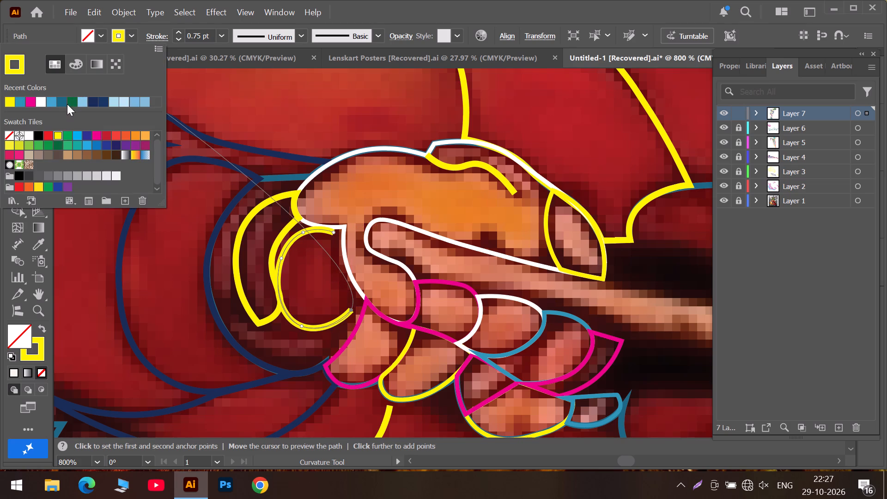
pyautogui.click(69, 105)
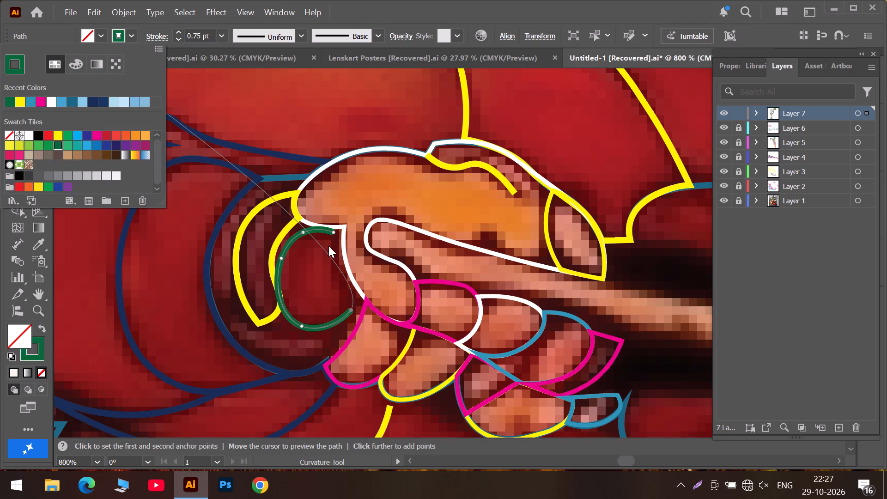
pyautogui.click(335, 246)
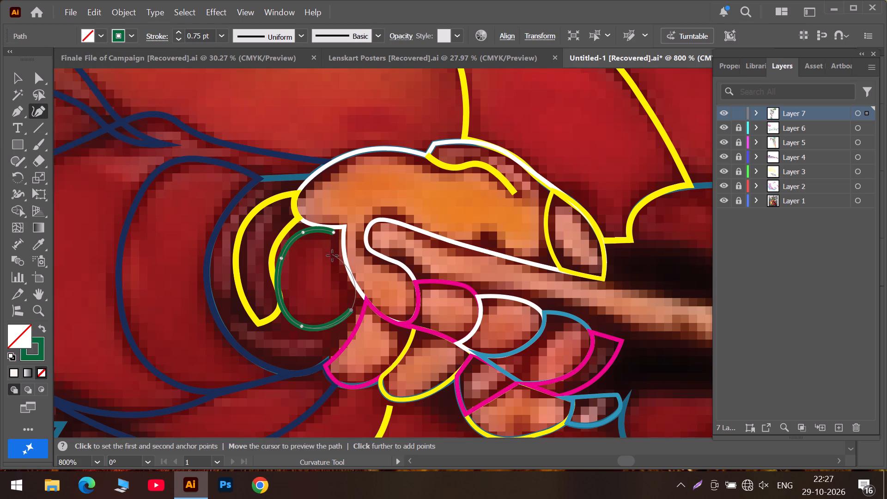
pyautogui.click(332, 256)
pyautogui.doubleClick(334, 232)
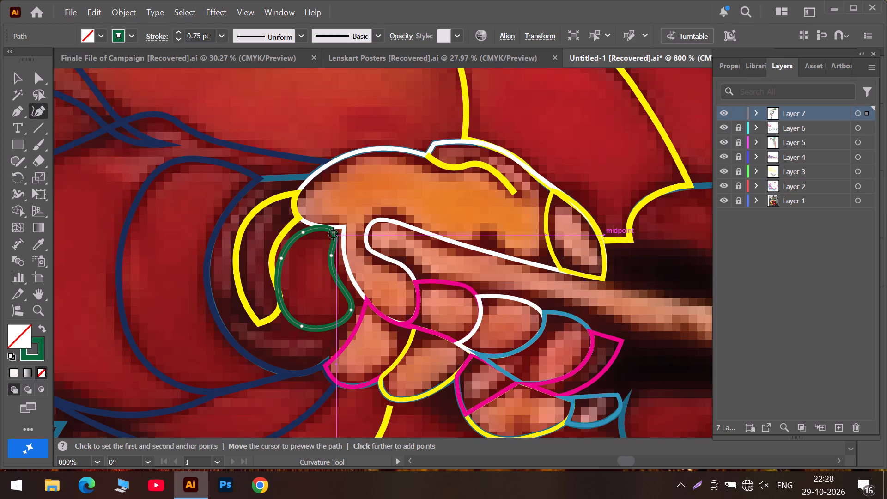
# Sharpen the green shape's two upper corners onto the white outline's notch and the crescent's tip, curving its top edge along the thumb outline.
pyautogui.doubleClick(351, 310)
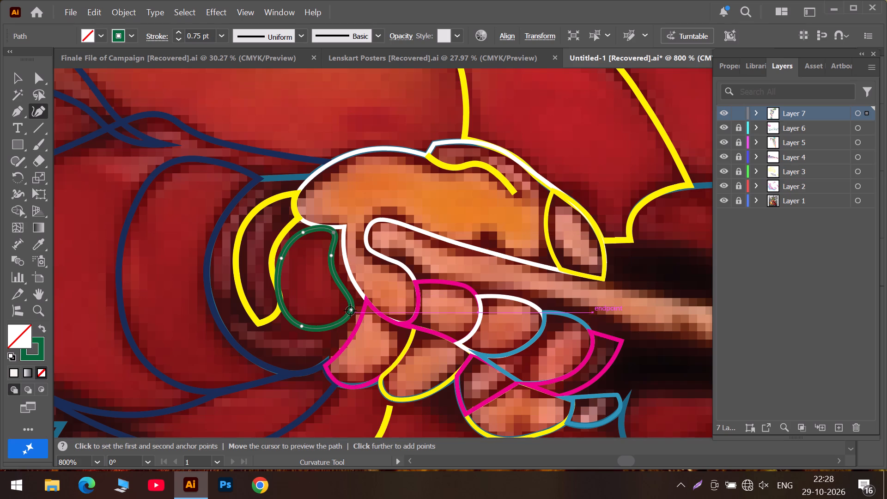
pyautogui.doubleClick(333, 232)
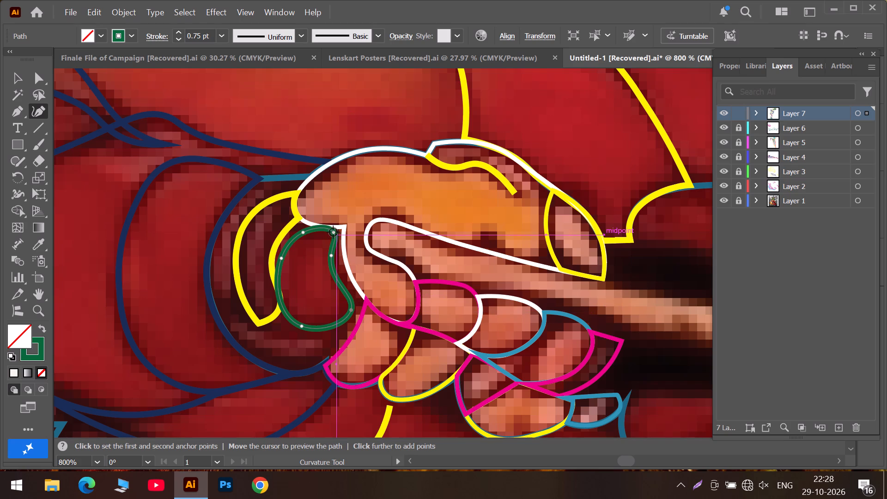
pyautogui.moveTo(333, 231); pyautogui.dragTo(342, 226)
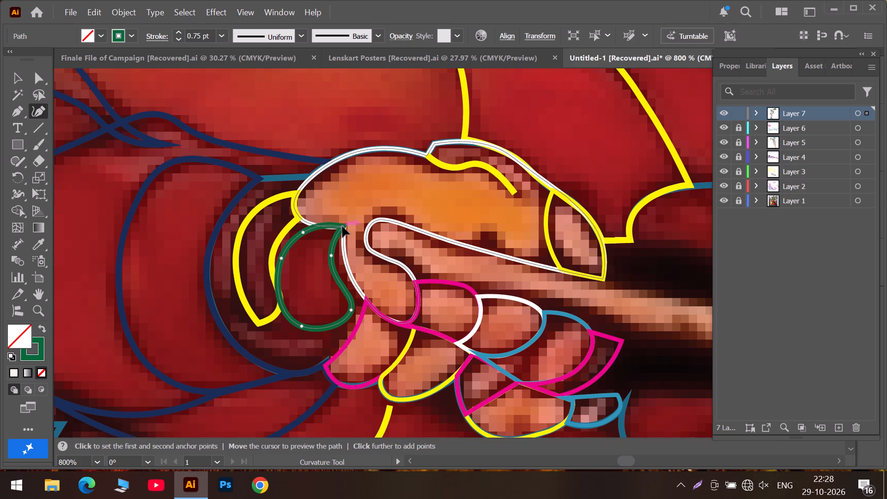
pyautogui.moveTo(342, 226); pyautogui.dragTo(342, 227)
pyautogui.moveTo(342, 227); pyautogui.dragTo(342, 228)
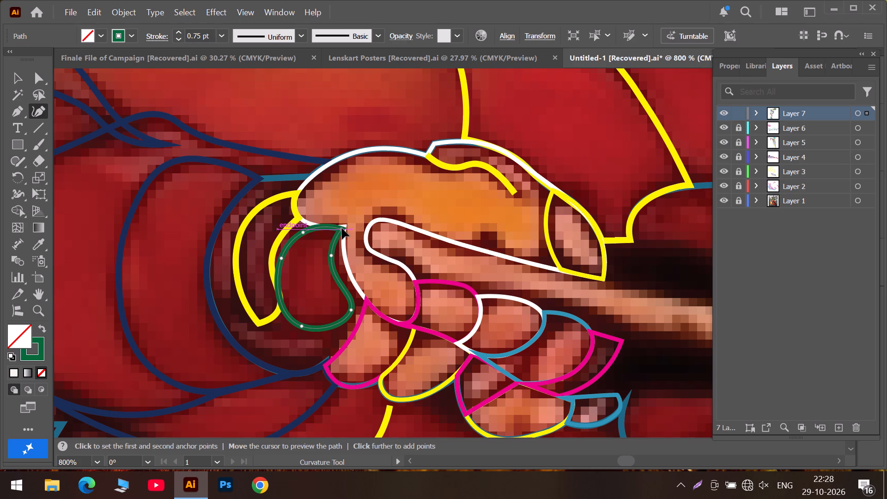
pyautogui.moveTo(342, 228); pyautogui.dragTo(343, 228)
pyautogui.click(304, 235)
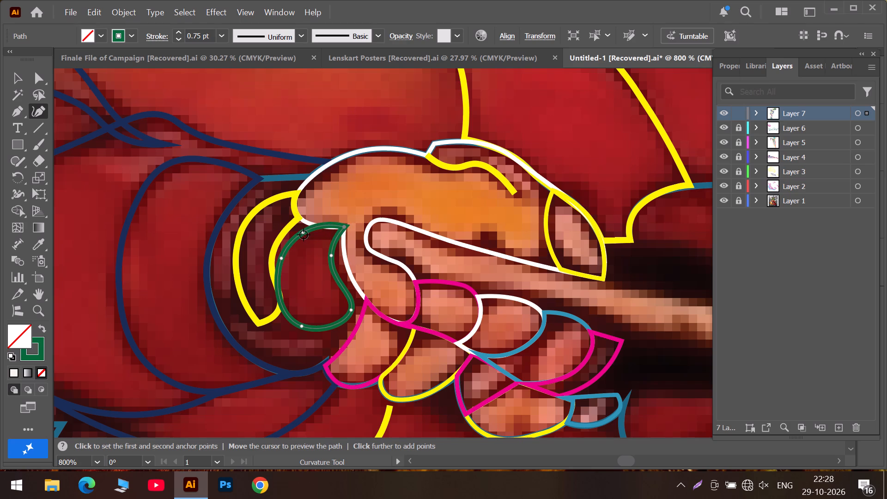
pyautogui.doubleClick(300, 232)
pyautogui.moveTo(300, 232); pyautogui.dragTo(300, 222)
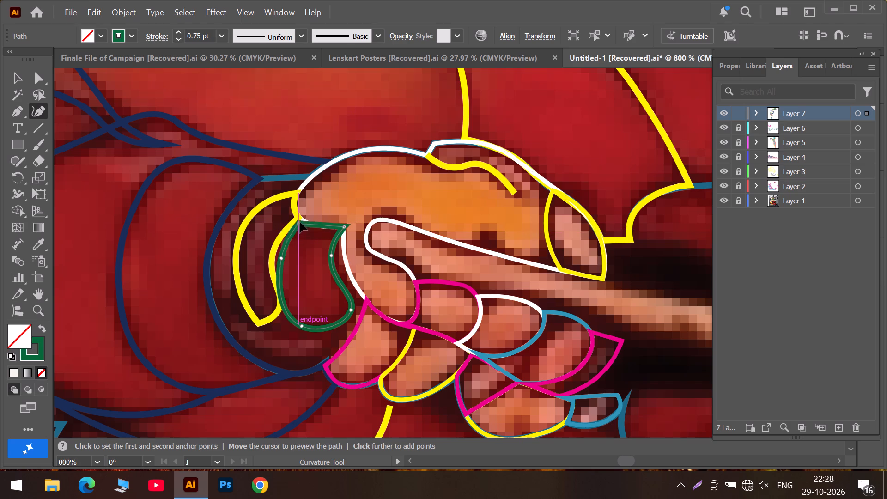
pyautogui.moveTo(300, 222); pyautogui.dragTo(298, 218)
pyautogui.moveTo(323, 223); pyautogui.dragTo(322, 226)
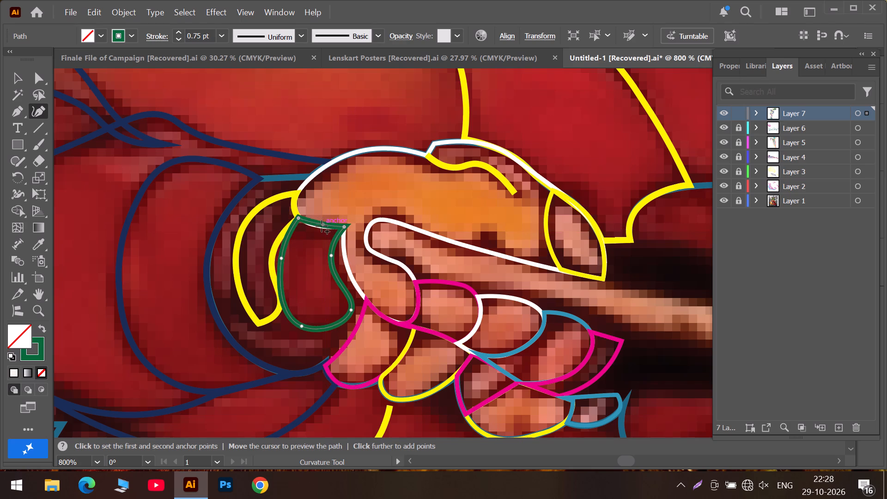
pyautogui.moveTo(322, 226); pyautogui.dragTo(319, 227)
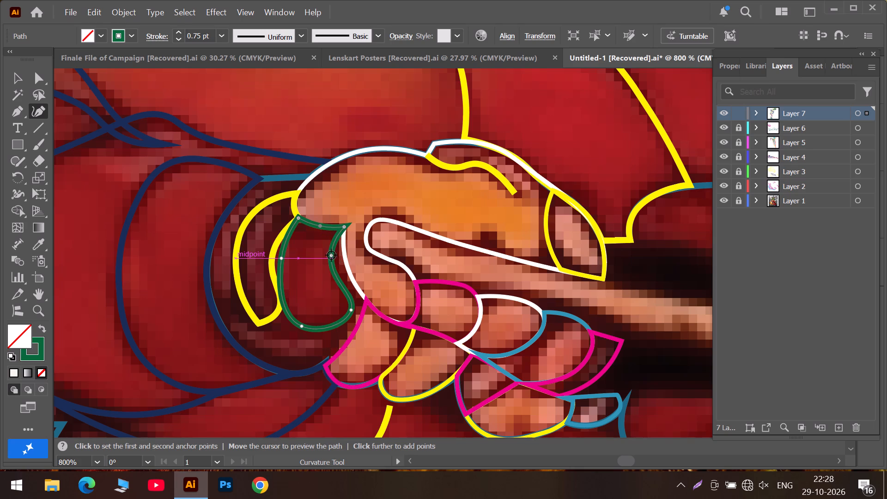
# Fit the green shape's finger-side edge to the white outline, corner it at the magenta junction, and raise its bottom curve slightly.
pyautogui.moveTo(331, 255); pyautogui.dragTo(344, 256)
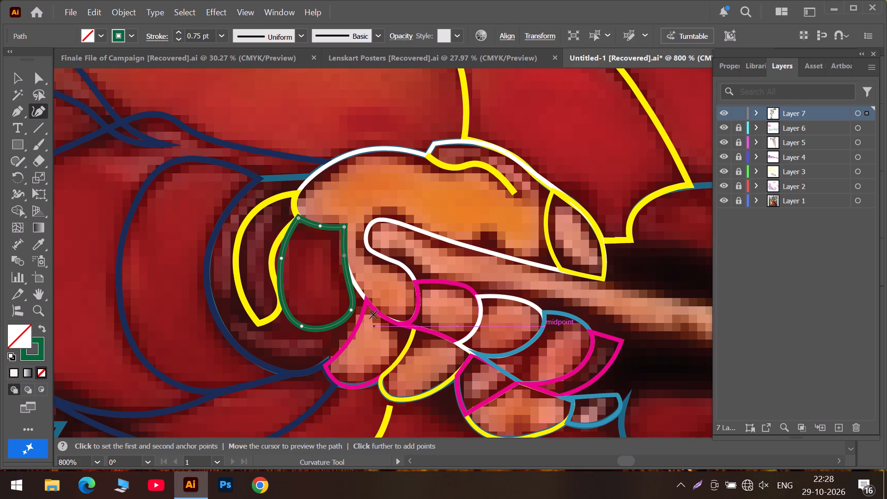
pyautogui.doubleClick(352, 310)
pyautogui.moveTo(352, 310); pyautogui.dragTo(365, 298)
pyautogui.moveTo(302, 327); pyautogui.dragTo(304, 324)
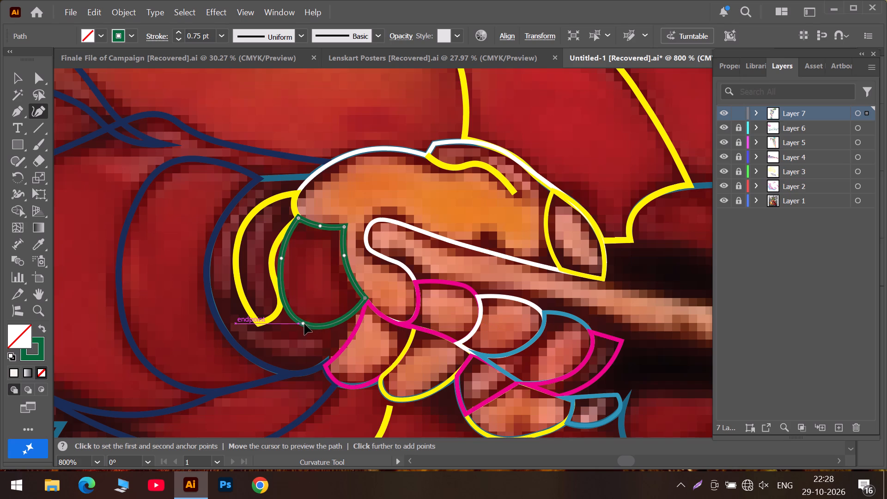
pyautogui.moveTo(304, 324); pyautogui.dragTo(304, 322)
# Align the green shape's remaining side with the yellow crescent's inner edge, adding anchors above and below its midpoint.
pyautogui.moveTo(279, 258); pyautogui.dragTo(277, 257)
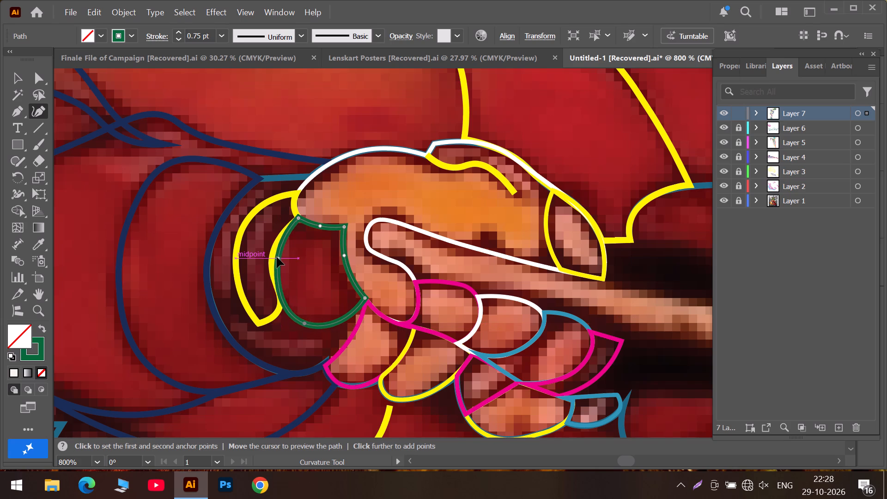
pyautogui.moveTo(277, 257); pyautogui.dragTo(274, 254)
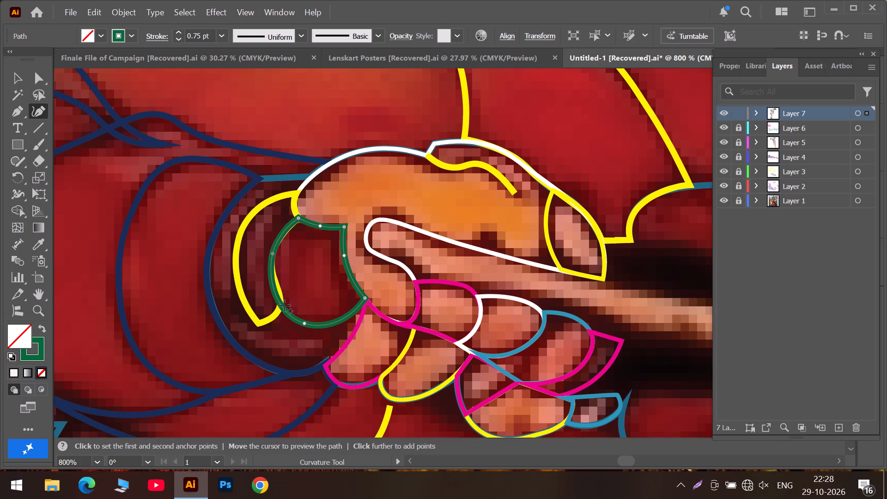
pyautogui.moveTo(282, 310); pyautogui.dragTo(282, 297)
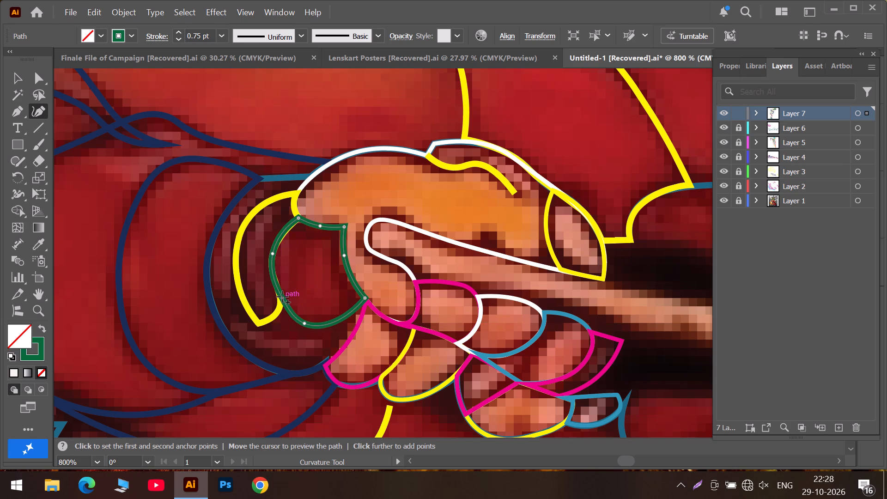
pyautogui.moveTo(282, 297); pyautogui.dragTo(276, 291)
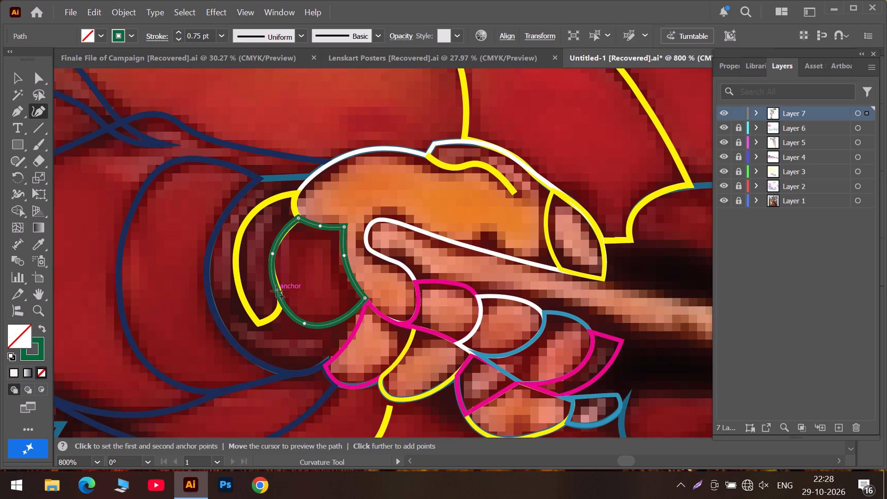
pyautogui.moveTo(276, 291); pyautogui.dragTo(278, 291)
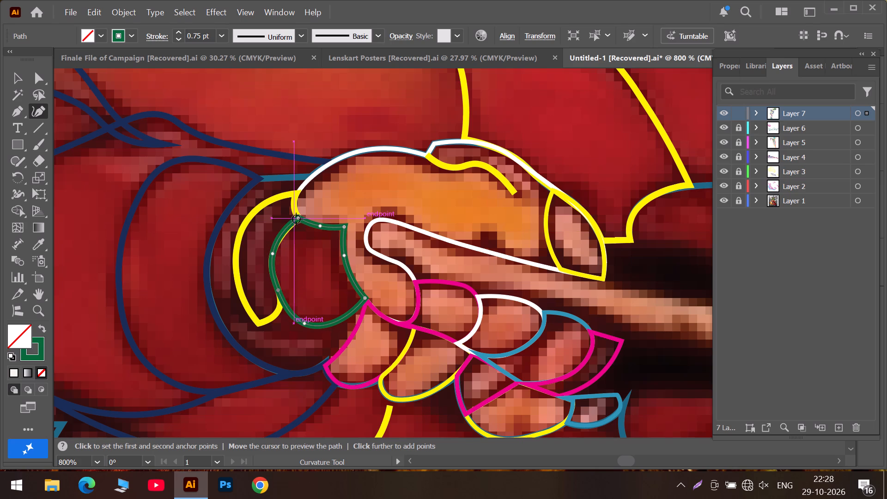
pyautogui.click(296, 219)
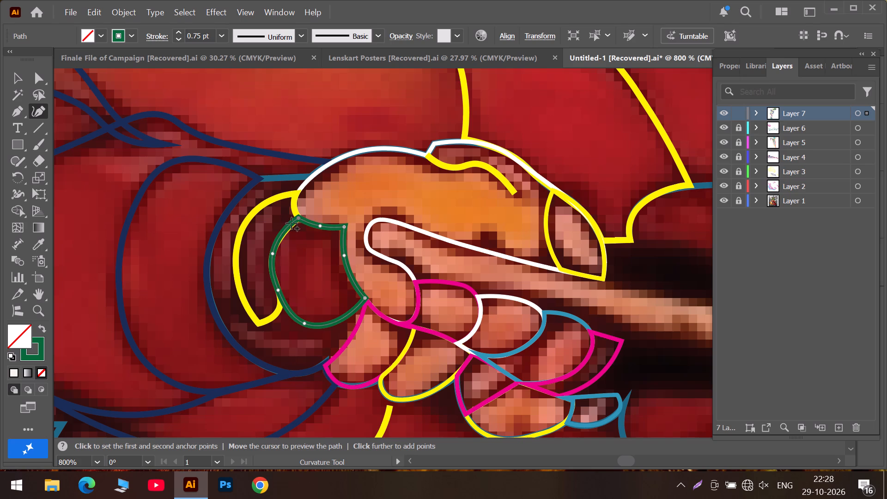
pyautogui.moveTo(292, 224); pyautogui.dragTo(286, 230)
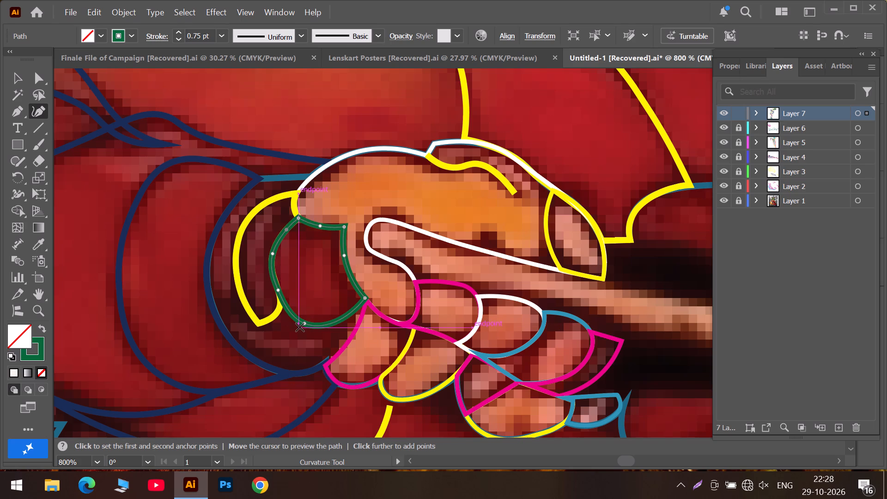
pyautogui.keyDown('alt'); pyautogui.scroll(-1, 298, 325); pyautogui.keyUp('alt')
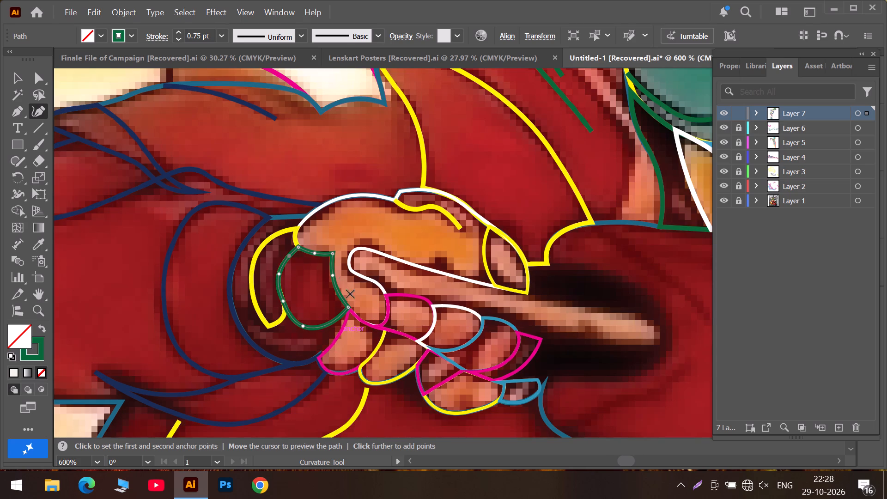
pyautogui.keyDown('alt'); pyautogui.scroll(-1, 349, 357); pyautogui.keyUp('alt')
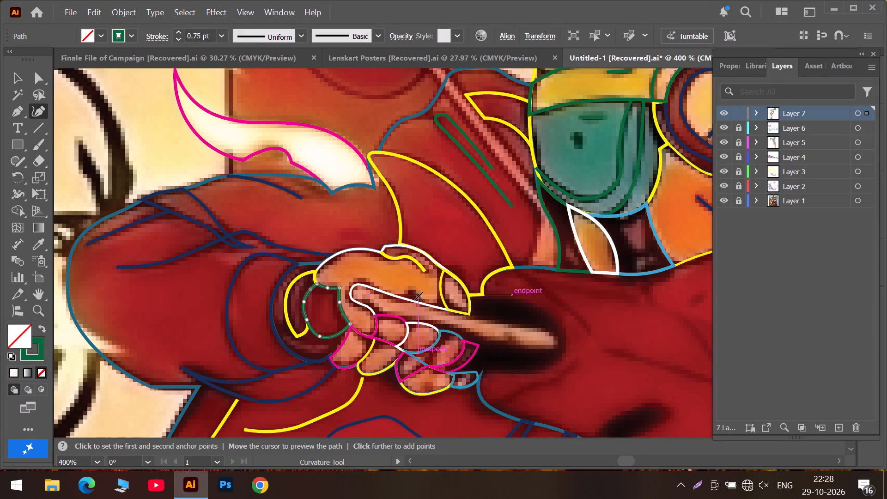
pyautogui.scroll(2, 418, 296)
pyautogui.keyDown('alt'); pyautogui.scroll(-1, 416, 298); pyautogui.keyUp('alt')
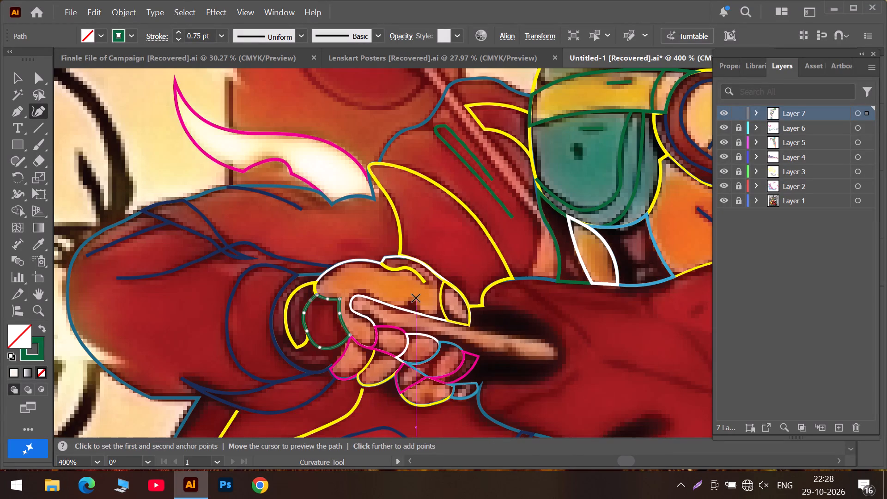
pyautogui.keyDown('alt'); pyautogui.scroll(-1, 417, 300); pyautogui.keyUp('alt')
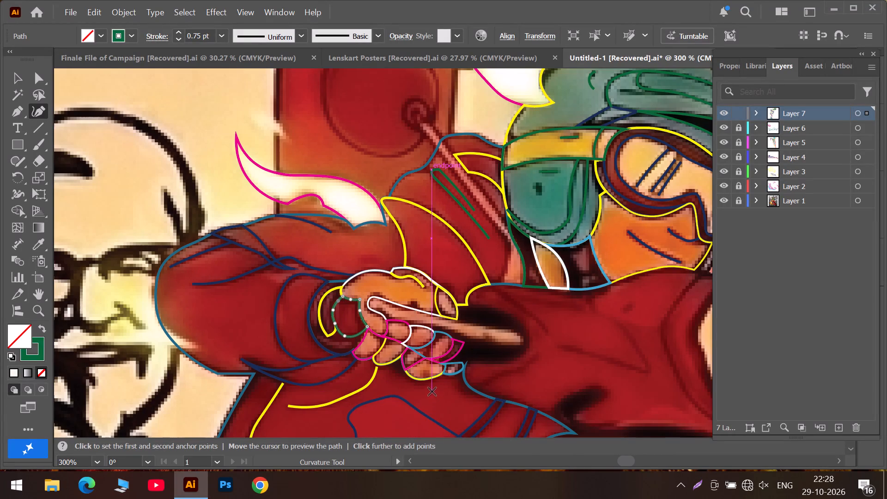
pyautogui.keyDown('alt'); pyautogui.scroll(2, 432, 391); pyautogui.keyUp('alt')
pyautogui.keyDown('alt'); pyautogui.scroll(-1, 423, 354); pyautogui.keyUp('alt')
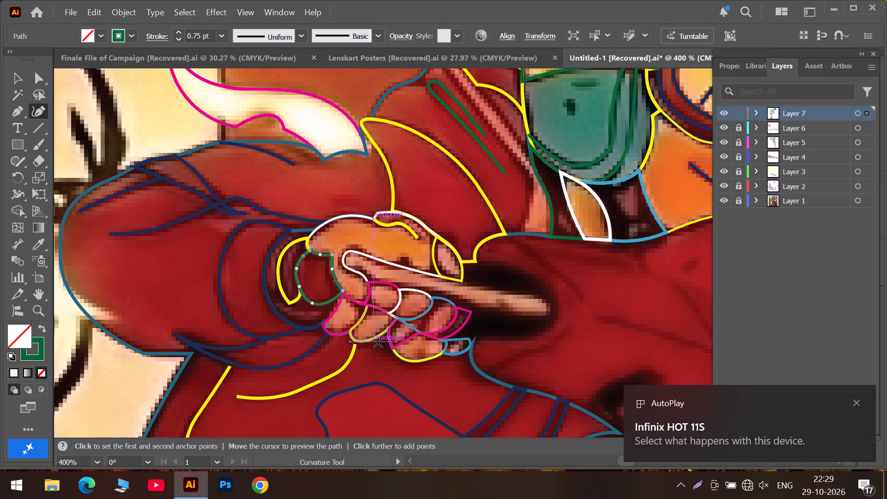
# Dismiss the AutoPlay notification for the connected phone.
pyautogui.click(856, 407)
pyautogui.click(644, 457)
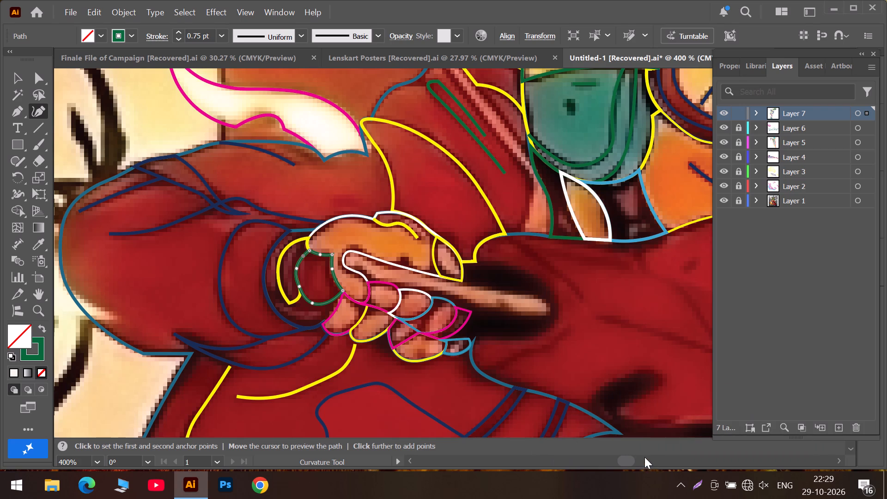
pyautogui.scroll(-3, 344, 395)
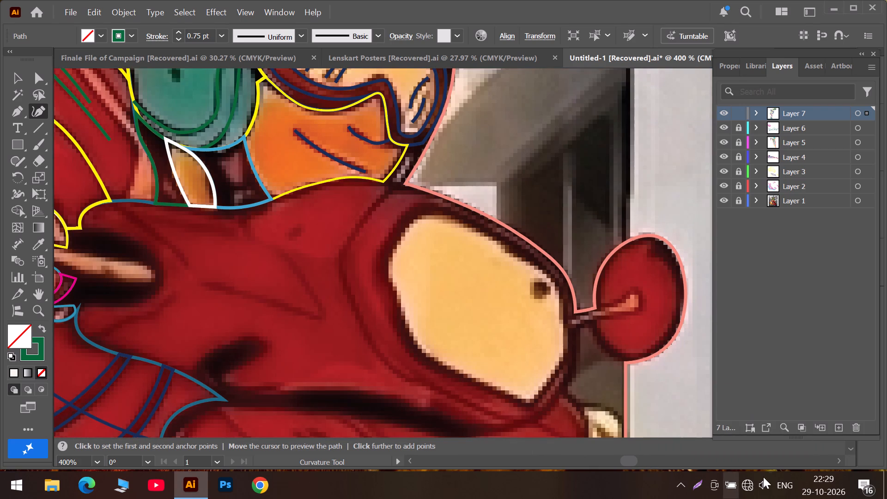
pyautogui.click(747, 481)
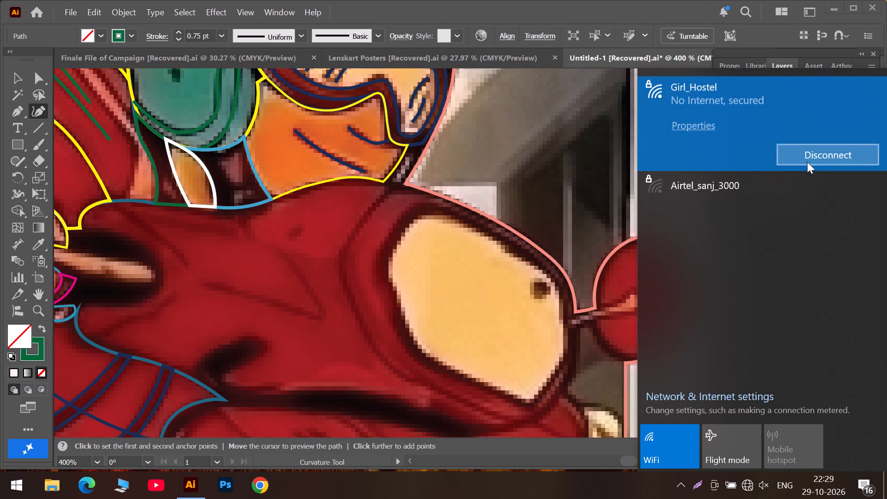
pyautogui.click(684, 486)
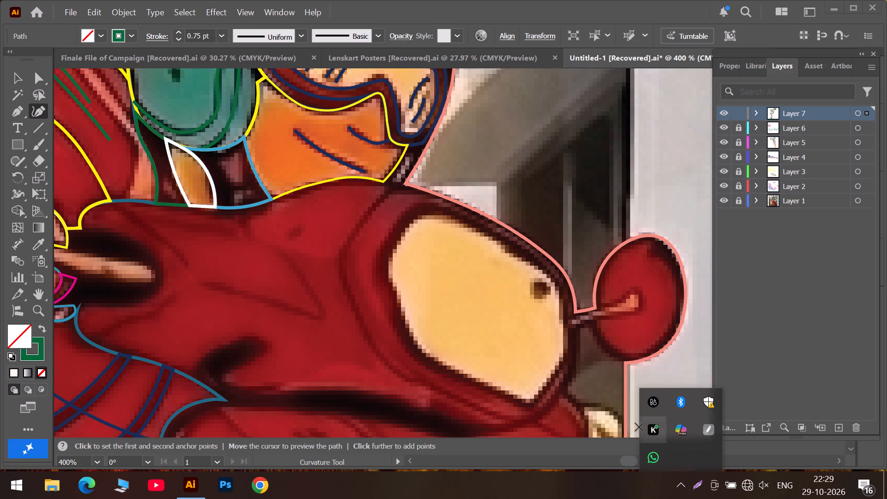
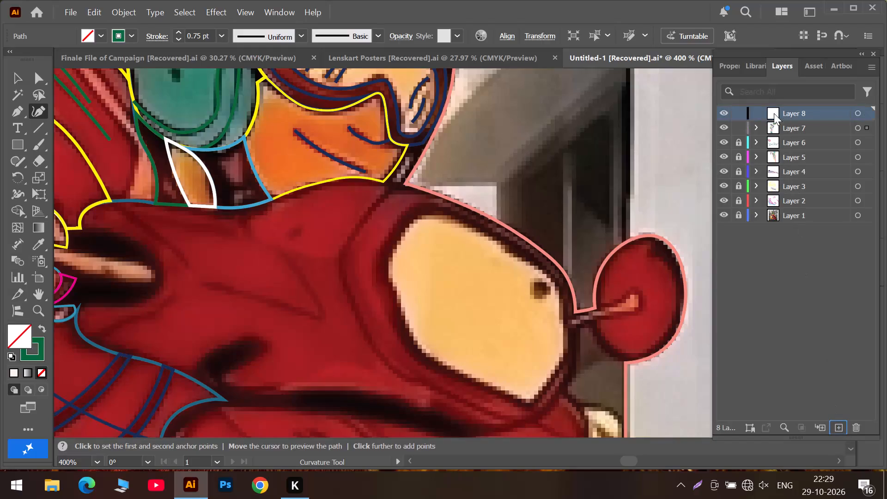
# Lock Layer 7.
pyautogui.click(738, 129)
# Examine the untraced red clothing areas from the sleeve down past the cream slit and dark folds.
pyautogui.scroll(-6, 286, 337)
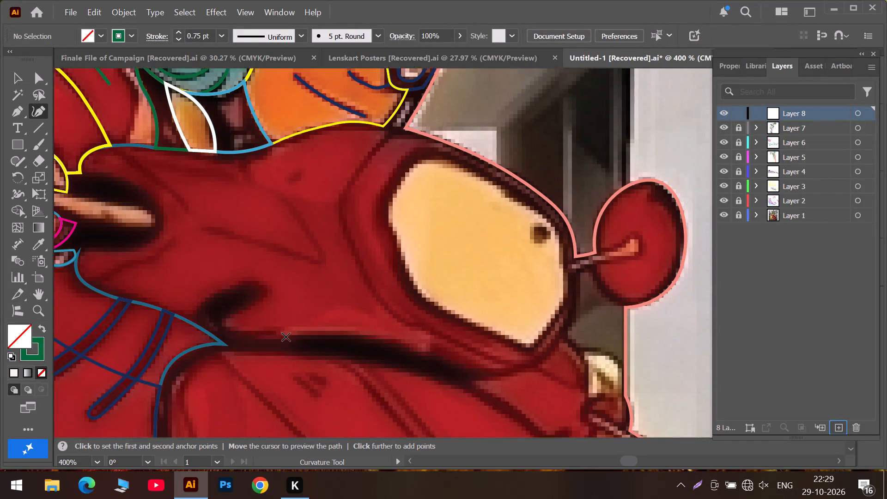
pyautogui.scroll(-11, 352, 324)
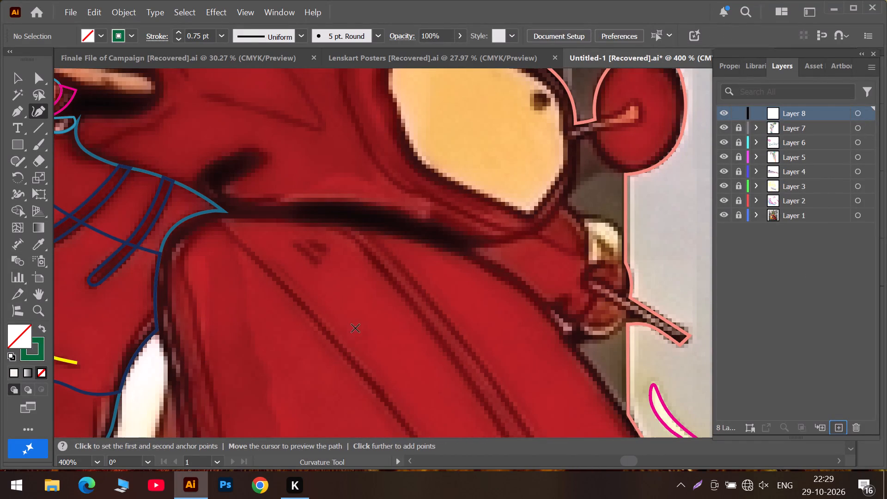
pyautogui.scroll(-14, 371, 364)
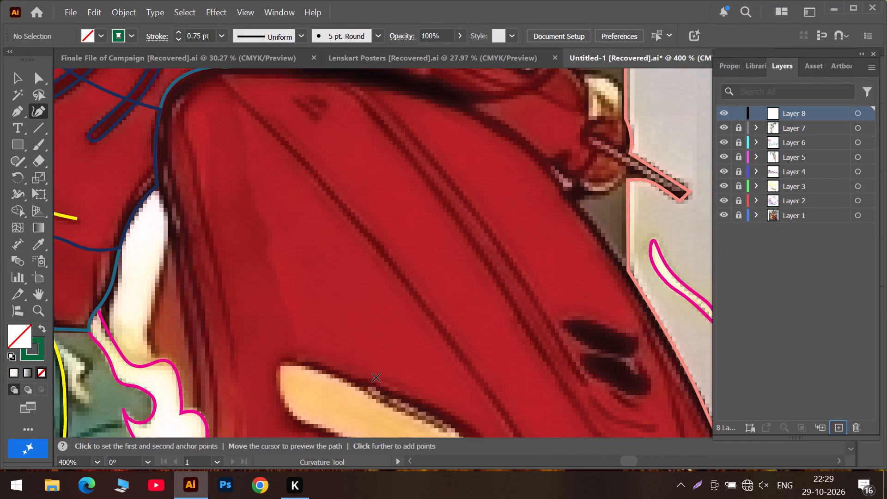
pyautogui.scroll(-7, 376, 377)
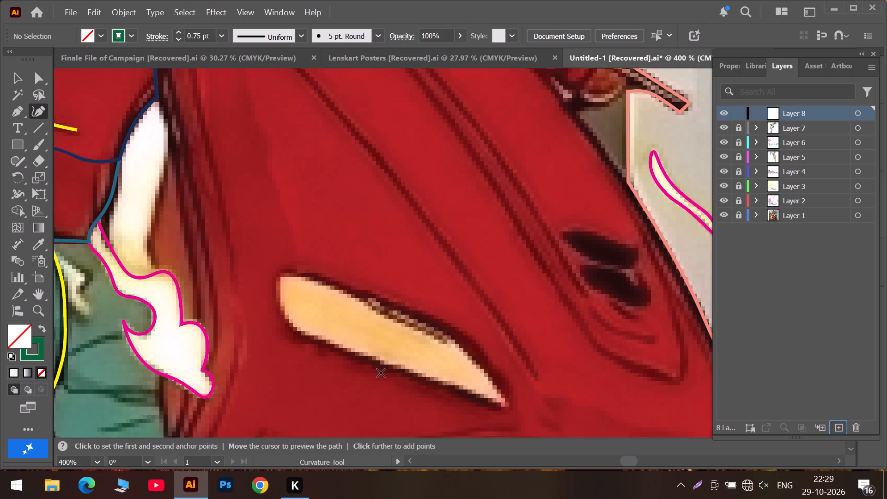
pyautogui.scroll(-5, 381, 373)
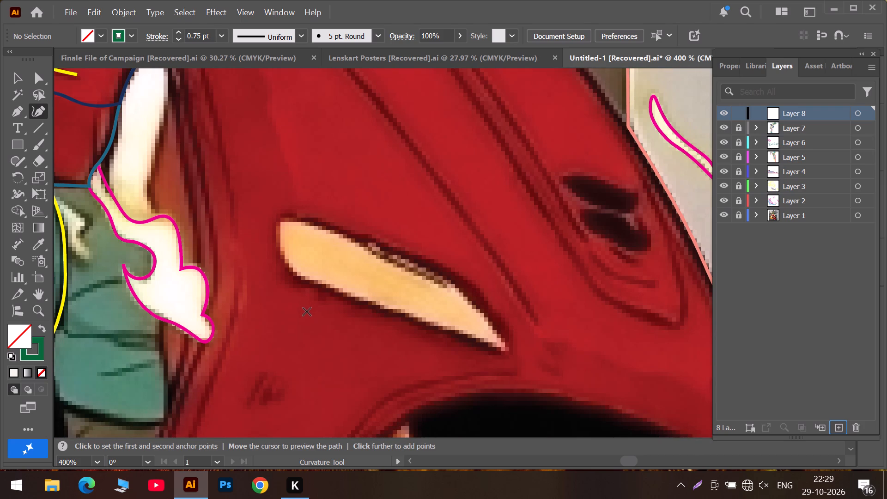
# Lock Layer 8, unlock Layer 7, and make Layer 7 the active drawing layer.
pyautogui.click(601, 462)
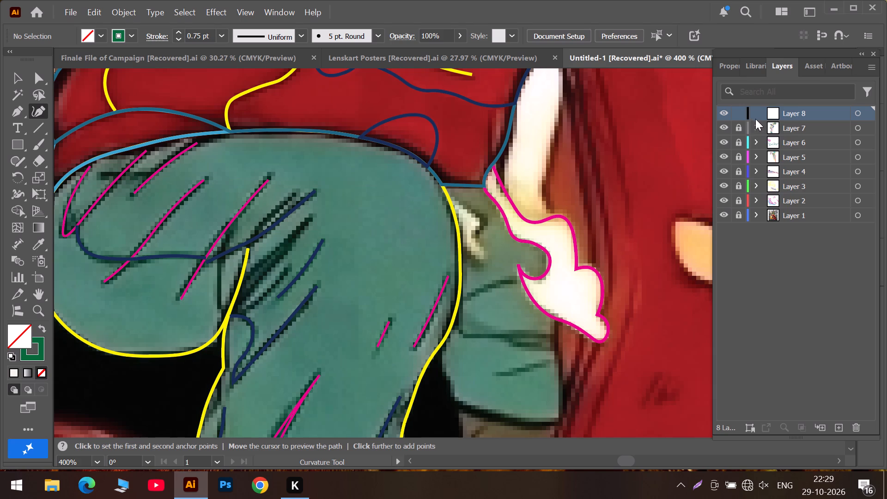
pyautogui.click(739, 113)
pyautogui.click(738, 128)
pyautogui.scroll(-6, 538, 277)
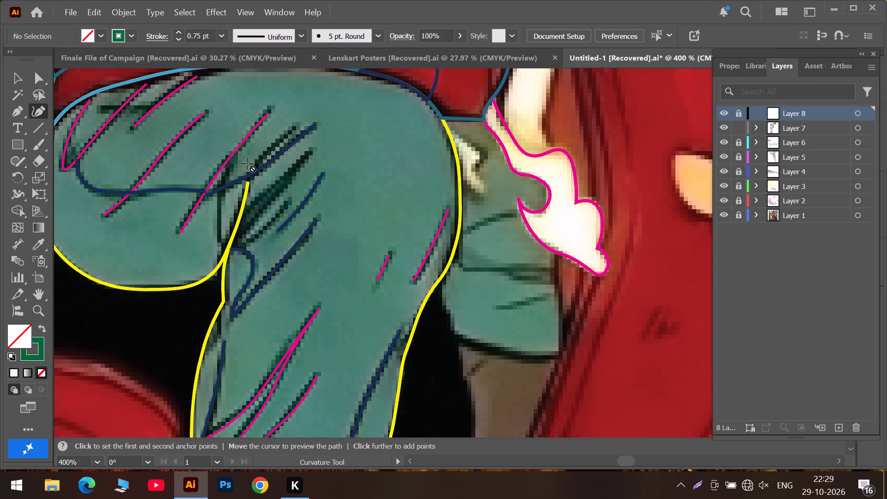
pyautogui.click(36, 114)
pyautogui.click(454, 134)
pyautogui.click(477, 149)
pyautogui.click(795, 130)
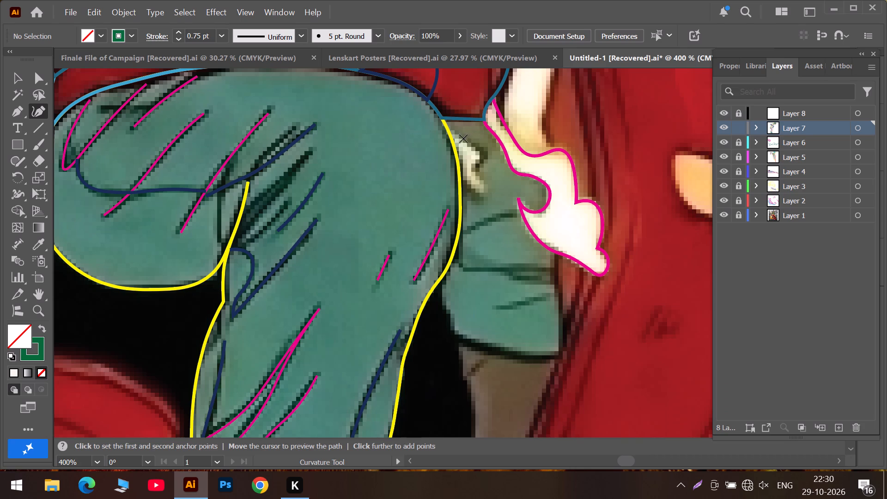
# Trace the small cream highlight beside the yellow outline as a closed green Curvature shape with a sharp upper tip.
pyautogui.keyDown('alt'); pyautogui.scroll(2, 463, 135); pyautogui.keyUp('alt')
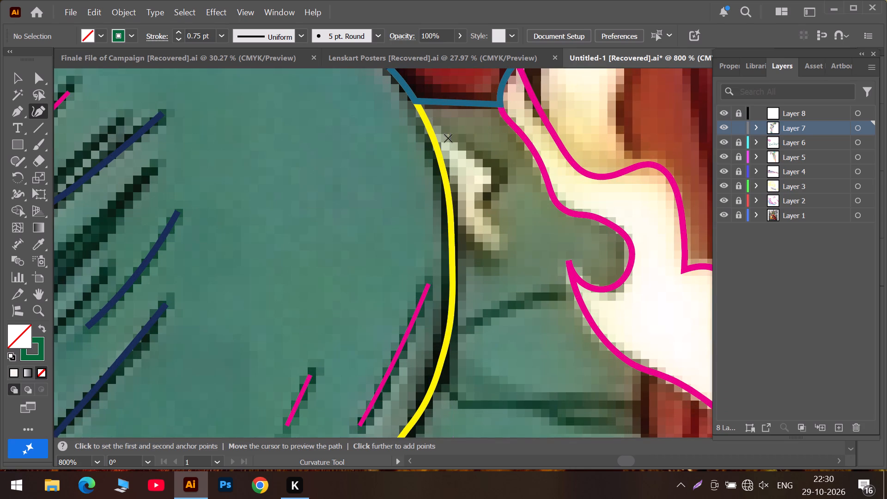
pyautogui.click(436, 126)
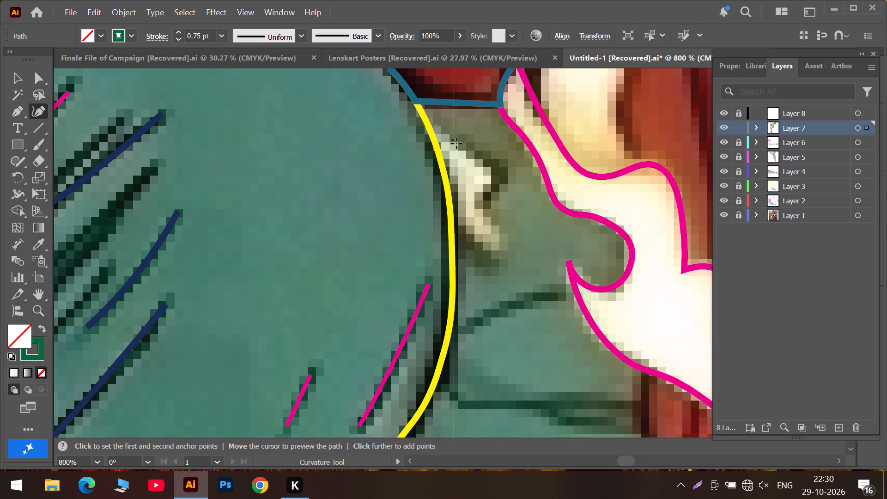
pyautogui.click(456, 144)
pyautogui.click(496, 174)
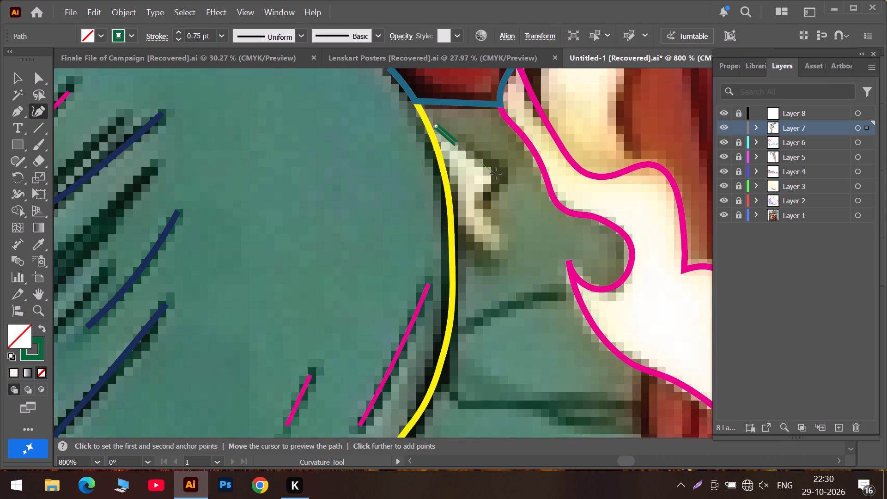
pyautogui.click(480, 192)
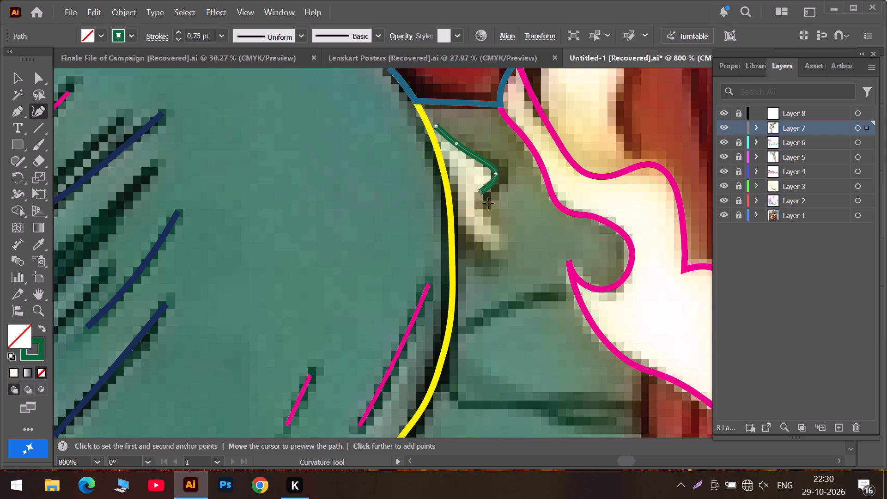
pyautogui.click(500, 227)
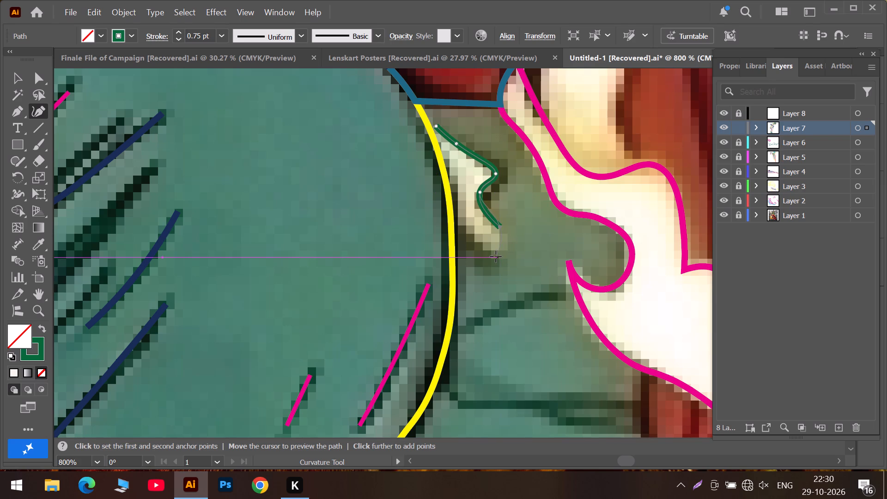
pyautogui.click(495, 248)
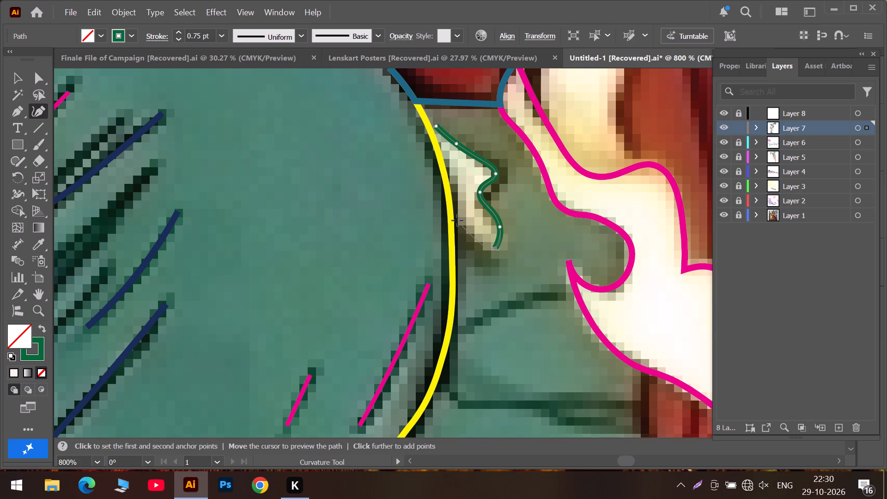
pyautogui.click(457, 220)
pyautogui.click(458, 189)
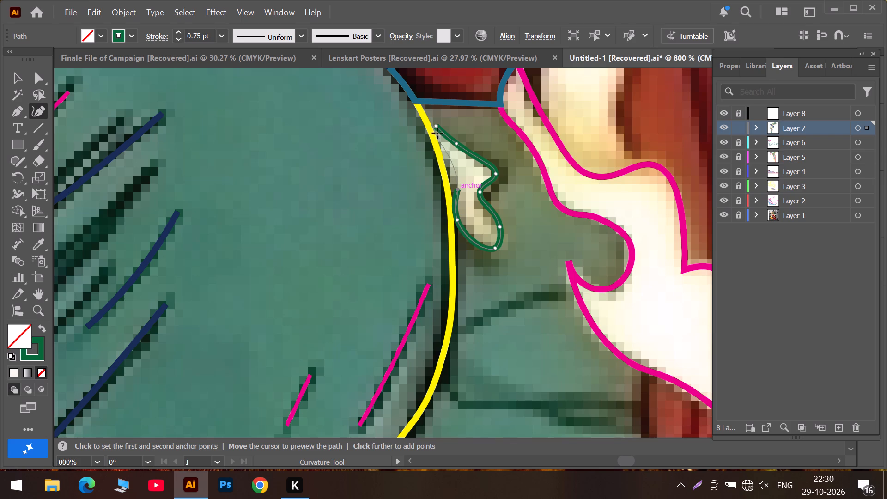
pyautogui.doubleClick(436, 127)
# Fit the cream highlight's upper tip and adjoining side to the yellow outline's edge.
pyautogui.moveTo(436, 127); pyautogui.dragTo(430, 122)
pyautogui.moveTo(458, 190); pyautogui.dragTo(458, 190)
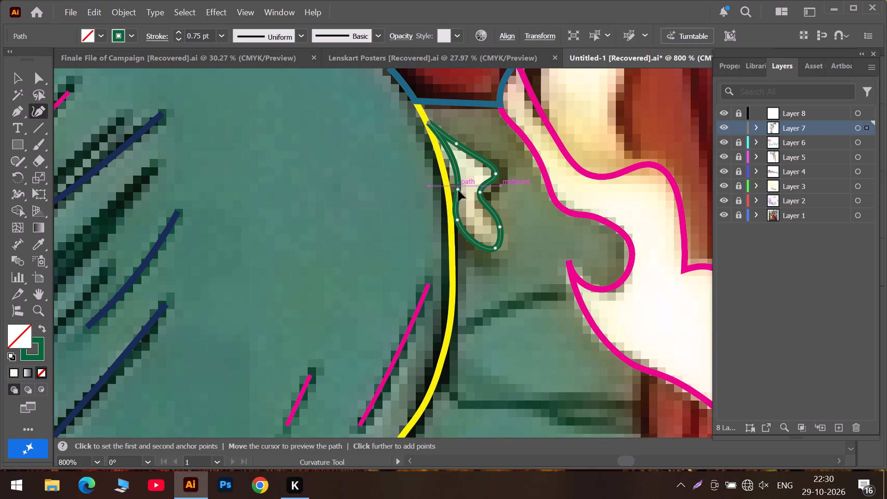
pyautogui.moveTo(458, 190); pyautogui.dragTo(445, 173)
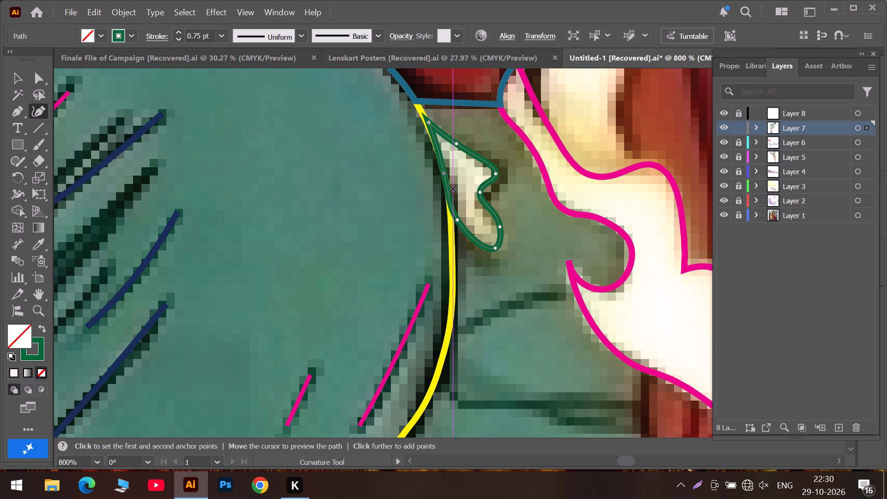
pyautogui.moveTo(445, 172); pyautogui.dragTo(450, 175)
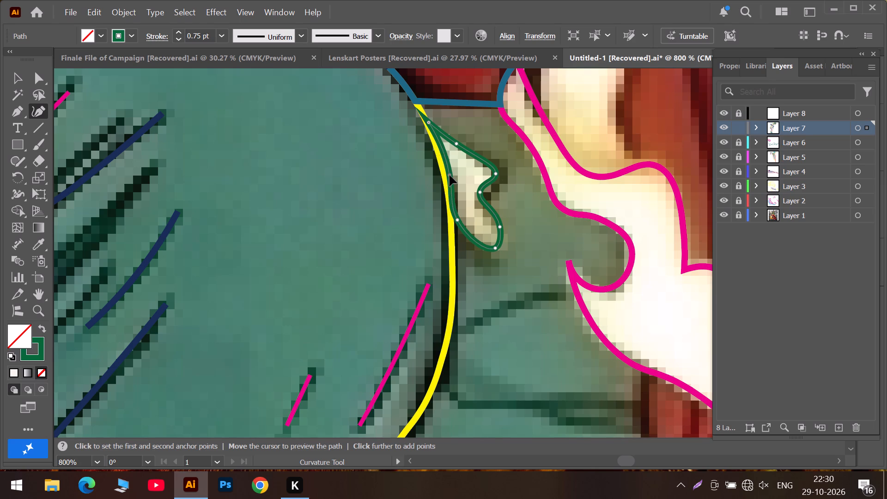
pyautogui.moveTo(450, 175); pyautogui.dragTo(446, 187)
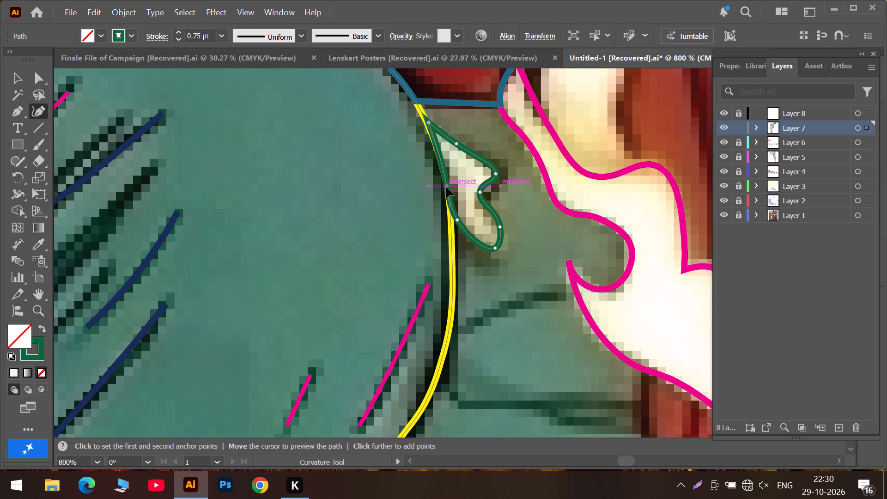
pyautogui.moveTo(446, 187); pyautogui.dragTo(446, 187)
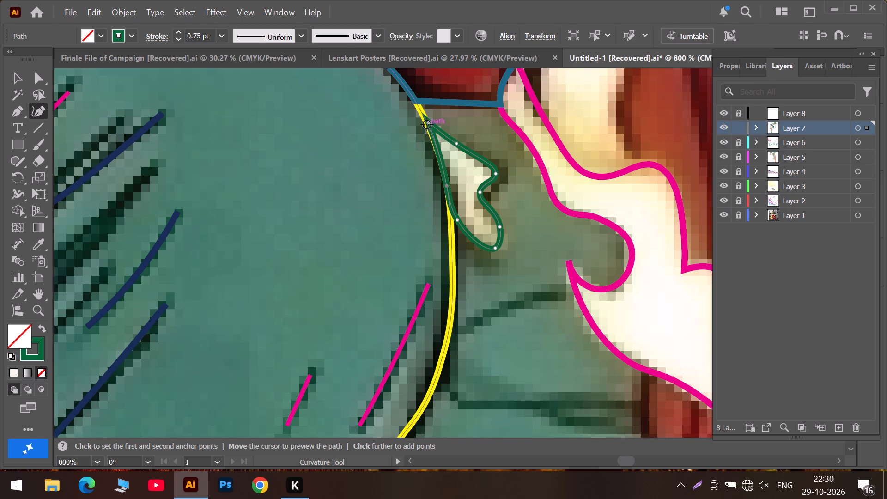
pyautogui.moveTo(428, 123); pyautogui.dragTo(425, 113)
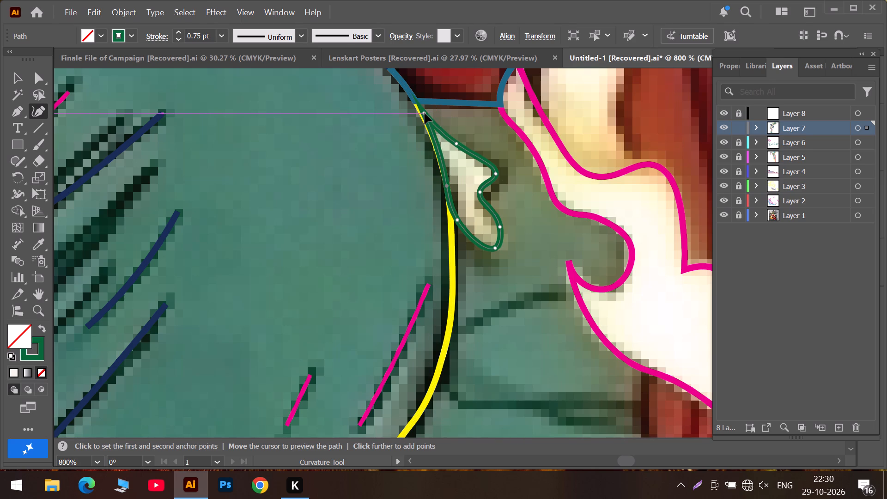
pyautogui.moveTo(425, 113); pyautogui.dragTo(424, 116)
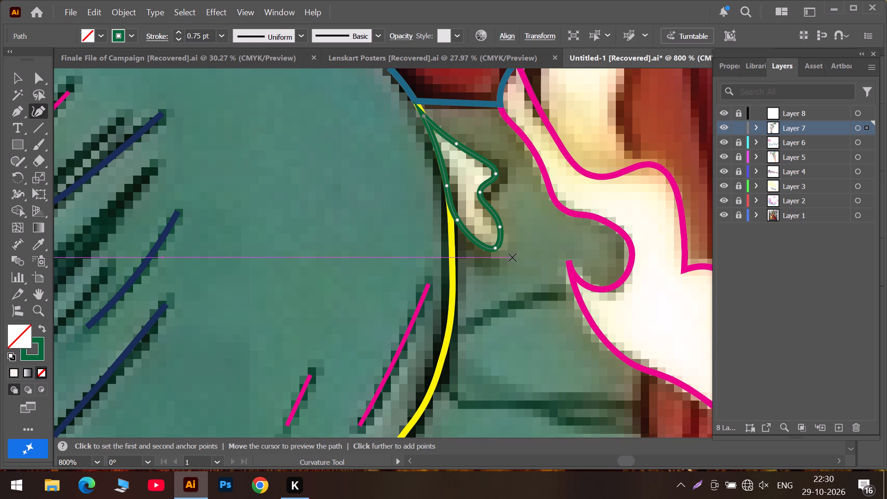
# Draw a green curved line along the fold below the highlight, ending on the yellow and magenta outlines.
pyautogui.scroll(-5, 522, 293)
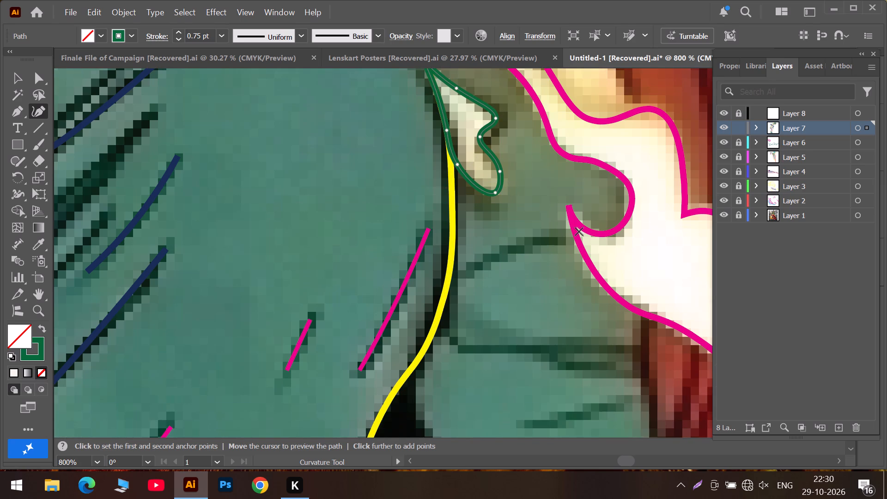
pyautogui.click(566, 238)
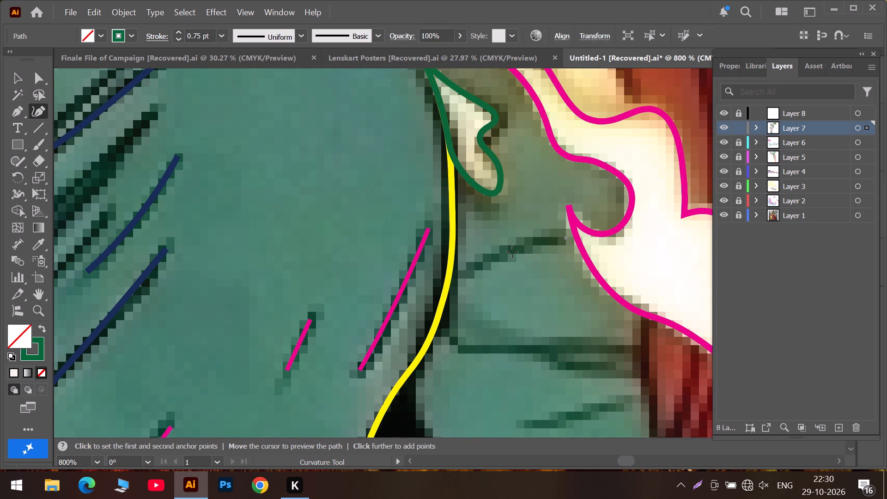
pyautogui.click(512, 252)
pyautogui.click(458, 280)
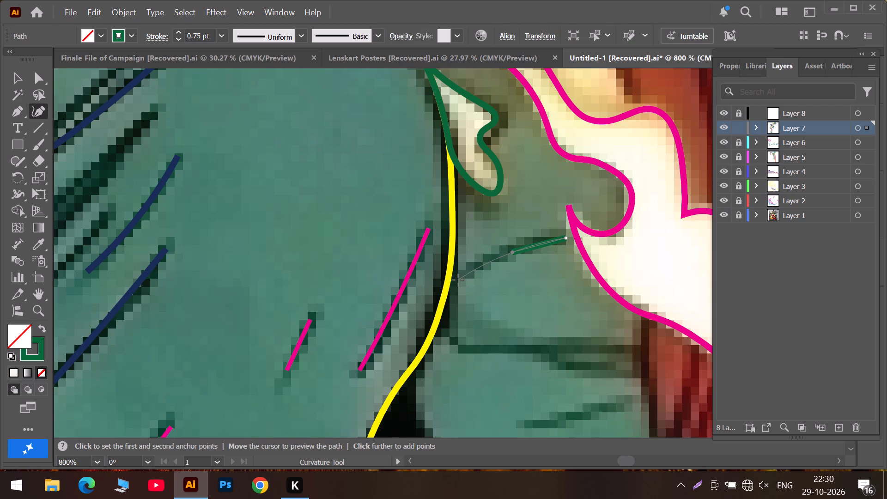
pyautogui.moveTo(458, 280); pyautogui.dragTo(449, 281)
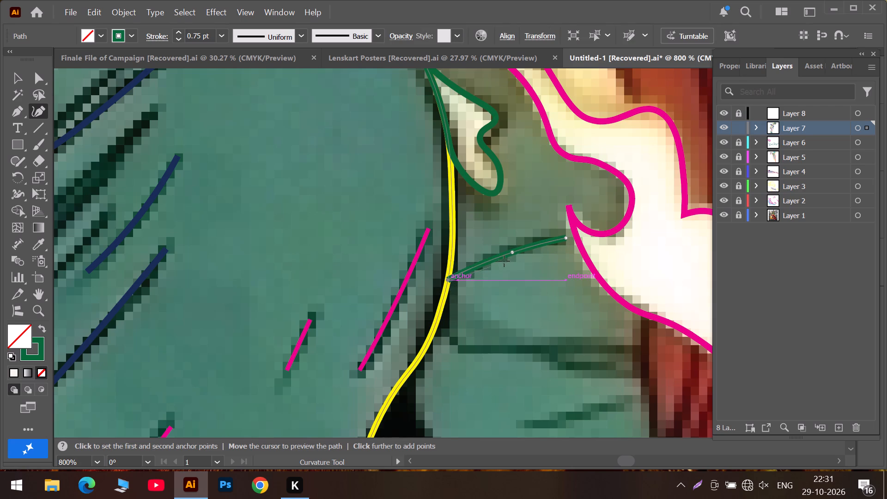
pyautogui.moveTo(566, 237); pyautogui.dragTo(576, 235)
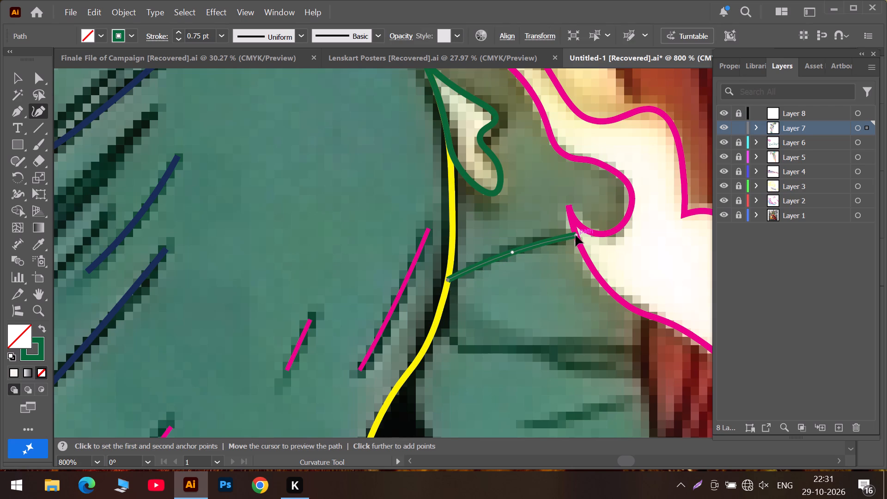
pyautogui.moveTo(576, 235); pyautogui.dragTo(574, 235)
pyautogui.scroll(-6, 583, 250)
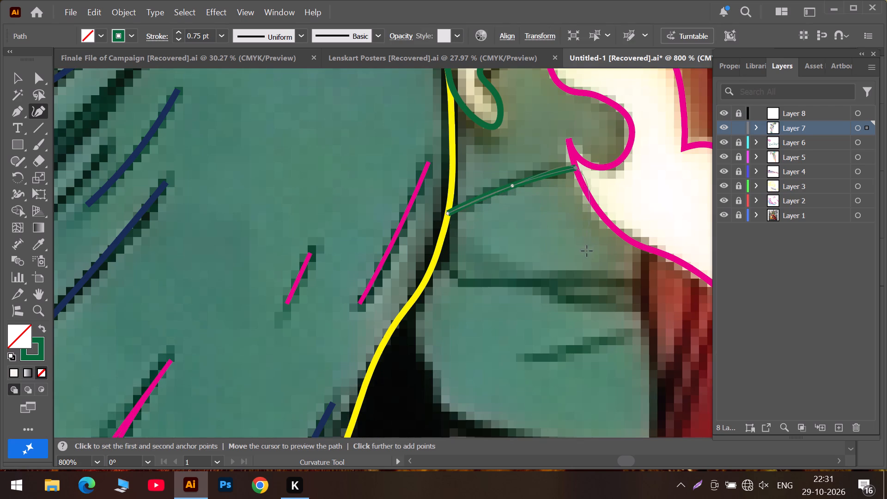
pyautogui.scroll(-2, 595, 253)
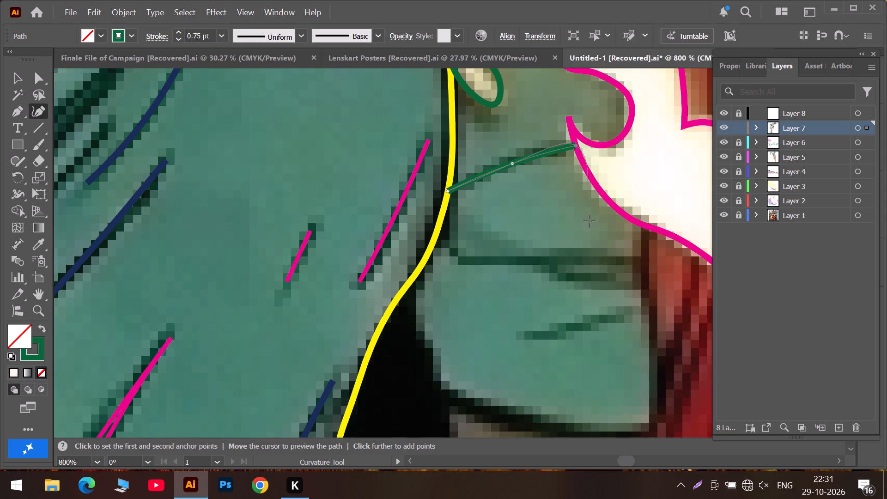
pyautogui.press('Escape')
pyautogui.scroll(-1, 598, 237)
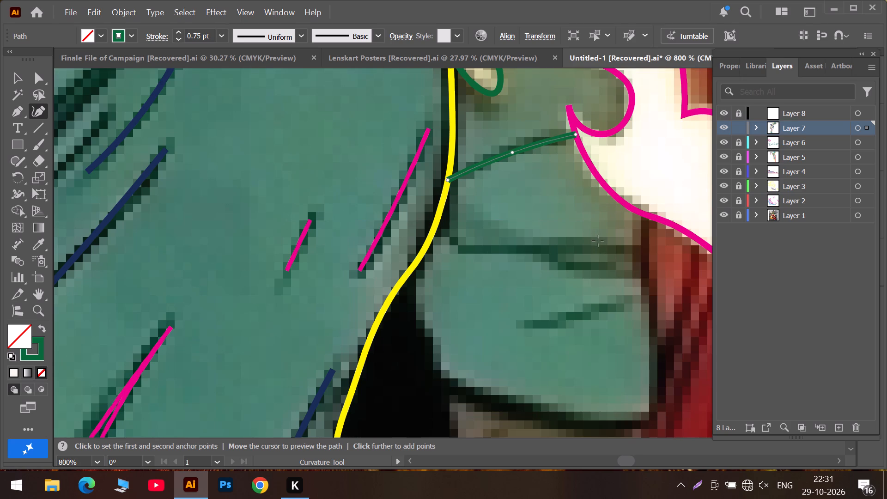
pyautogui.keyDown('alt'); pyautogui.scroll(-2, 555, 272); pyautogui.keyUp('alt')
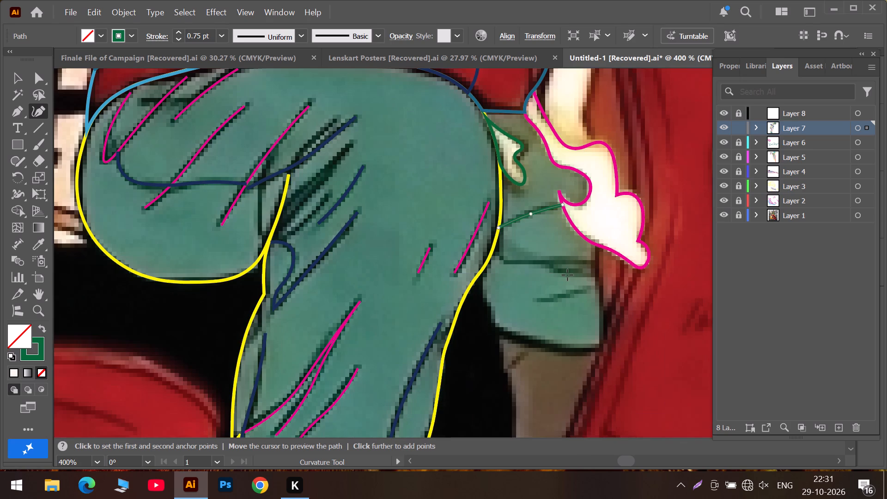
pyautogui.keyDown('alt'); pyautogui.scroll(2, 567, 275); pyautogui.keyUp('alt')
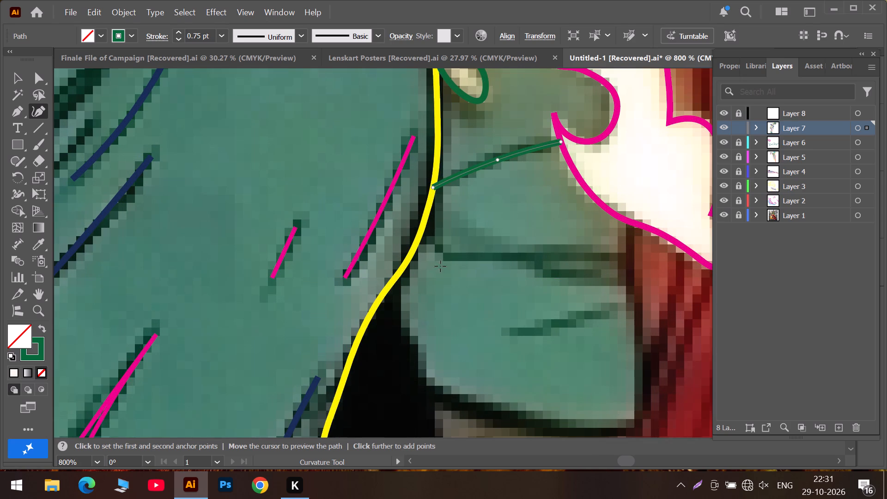
# Draw a straight green line along the dark horizontal fold below the curved green line, stopping near the red area.
pyautogui.click(445, 254)
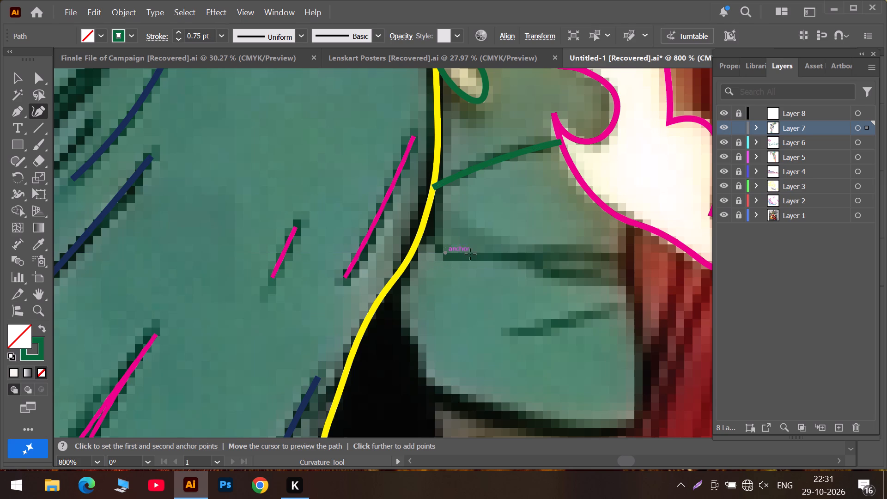
pyautogui.click(524, 253)
pyautogui.click(622, 254)
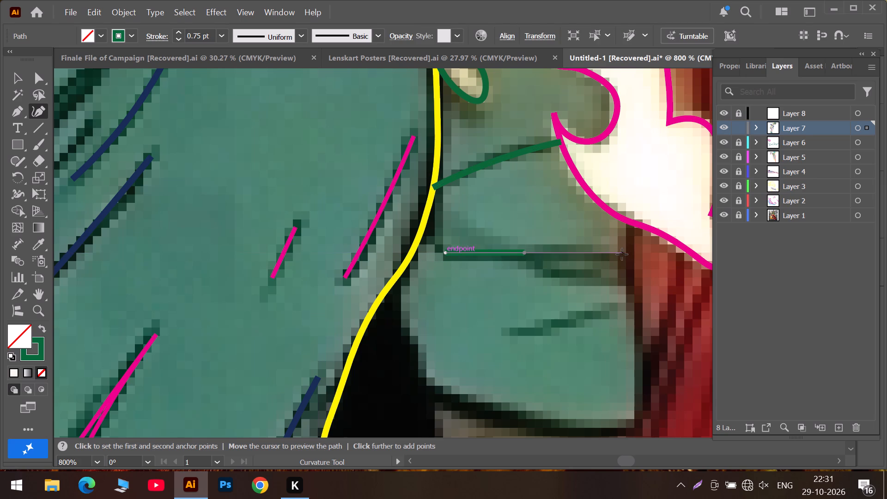
pyautogui.press('Escape')
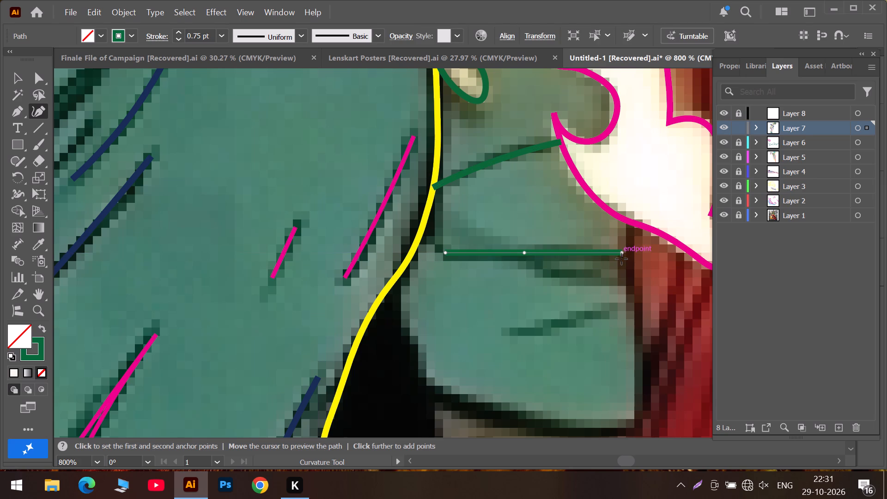
# Draw a short green curved line along the lower crease, from the red area's edge into the middle of the teal shape.
pyautogui.scroll(-6, 621, 259)
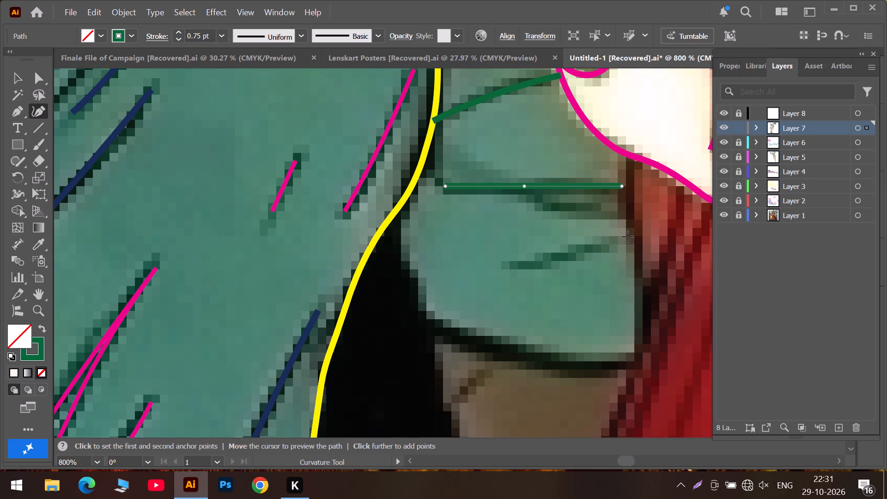
pyautogui.click(628, 237)
pyautogui.click(594, 252)
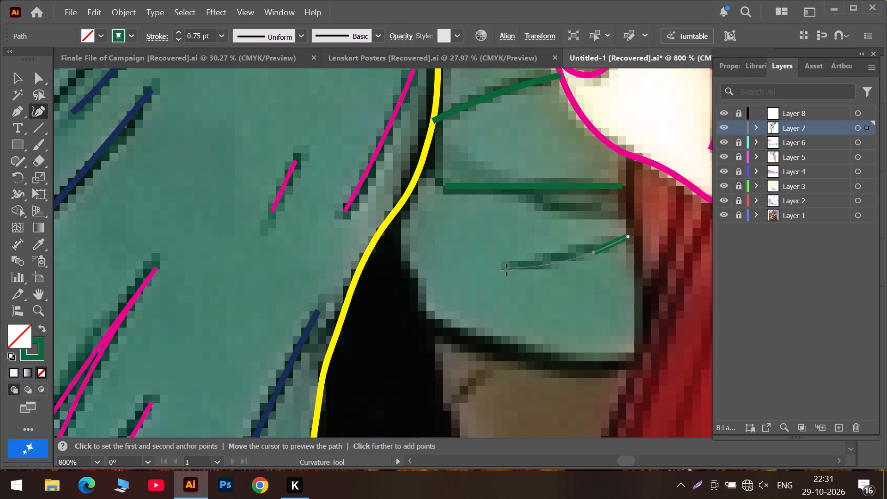
pyautogui.click(508, 266)
pyautogui.press('Escape')
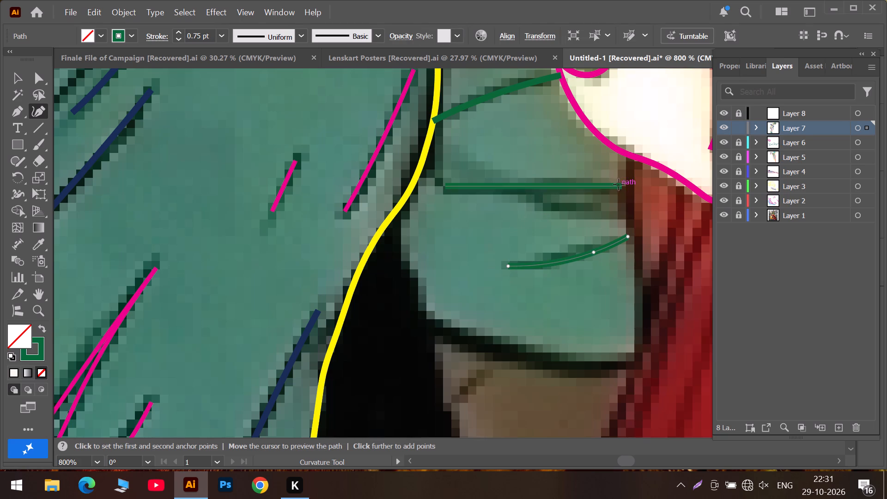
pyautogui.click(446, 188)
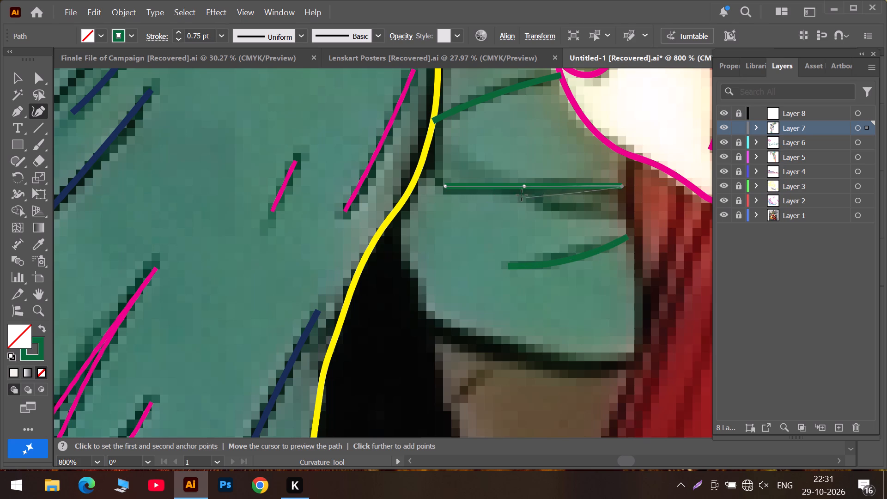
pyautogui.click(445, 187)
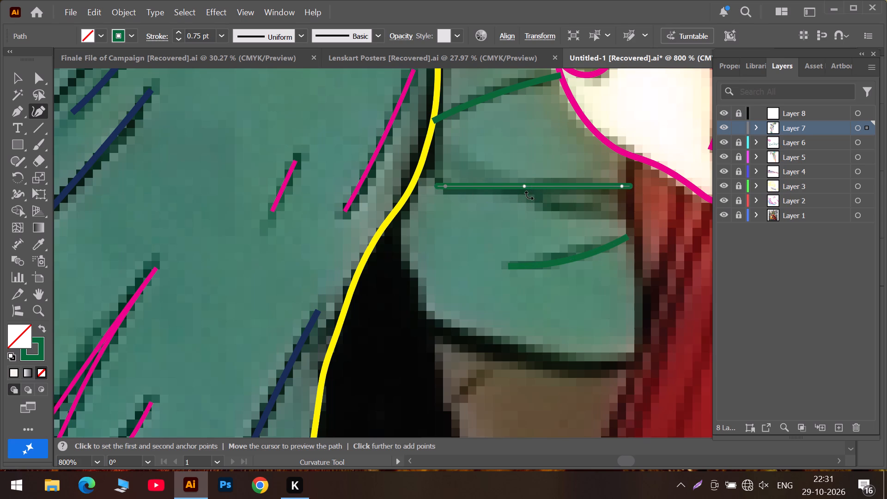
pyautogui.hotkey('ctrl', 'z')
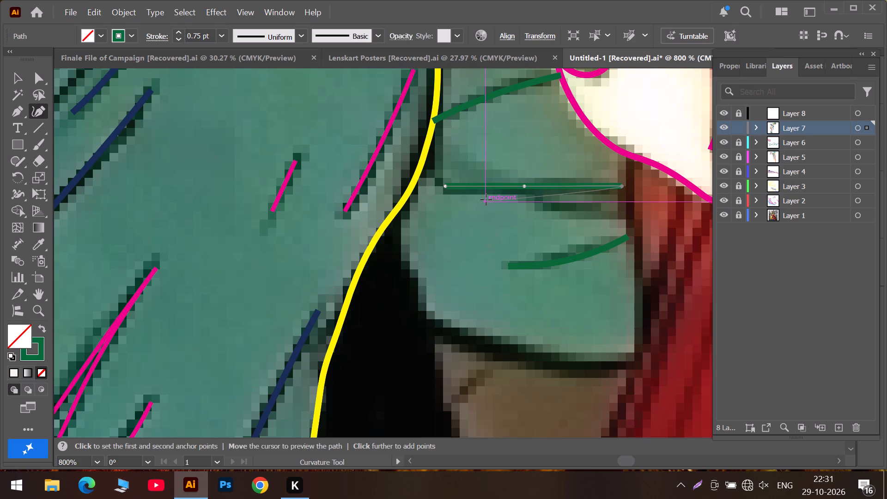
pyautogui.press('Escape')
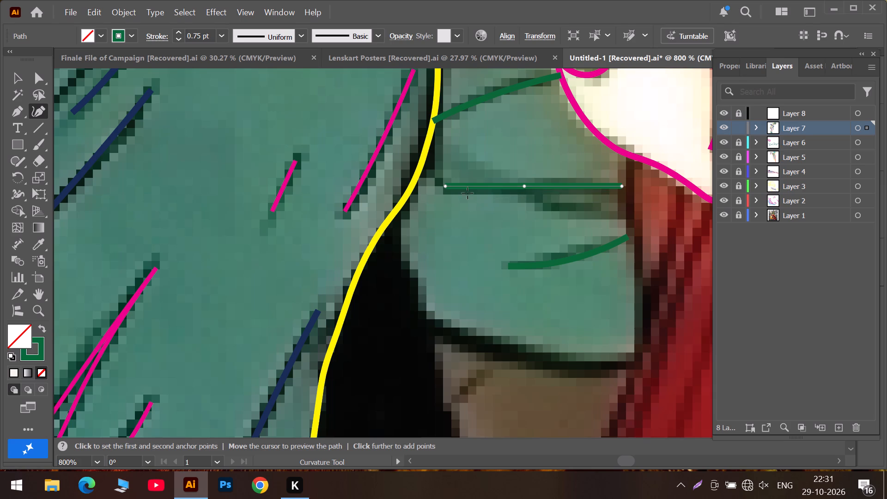
# Extend the straight fold line from its end near the yellow outline with a lower branch back along the crease beneath it.
pyautogui.click(444, 186)
pyautogui.click(535, 195)
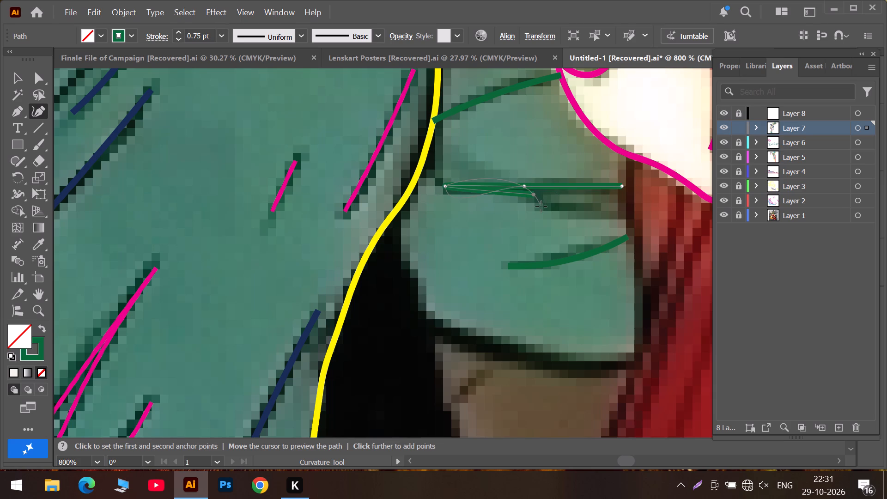
pyautogui.click(543, 207)
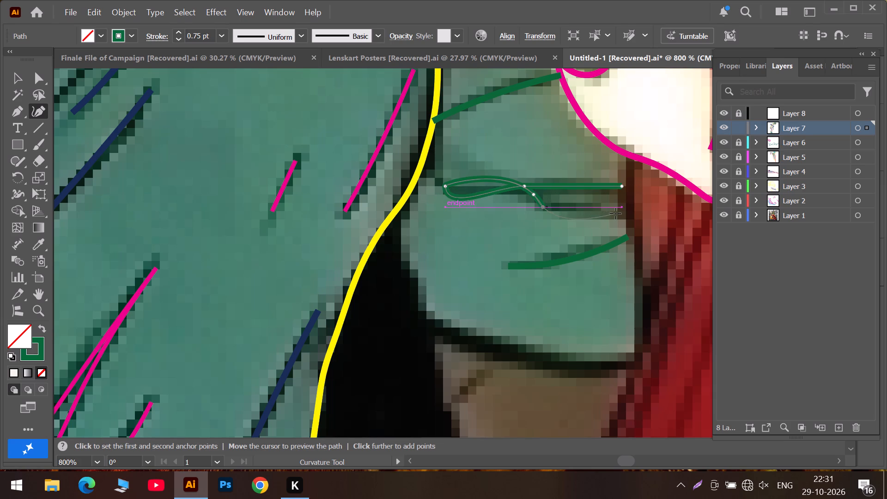
pyautogui.click(620, 212)
# Make the two branches' shared end a corner and pull the lower branch's anchors down onto the dark crease.
pyautogui.doubleClick(445, 184)
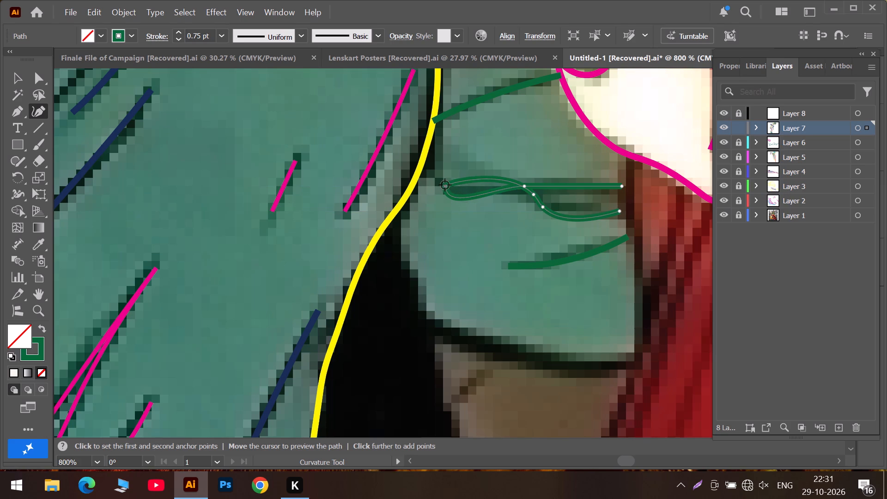
pyautogui.click(523, 185)
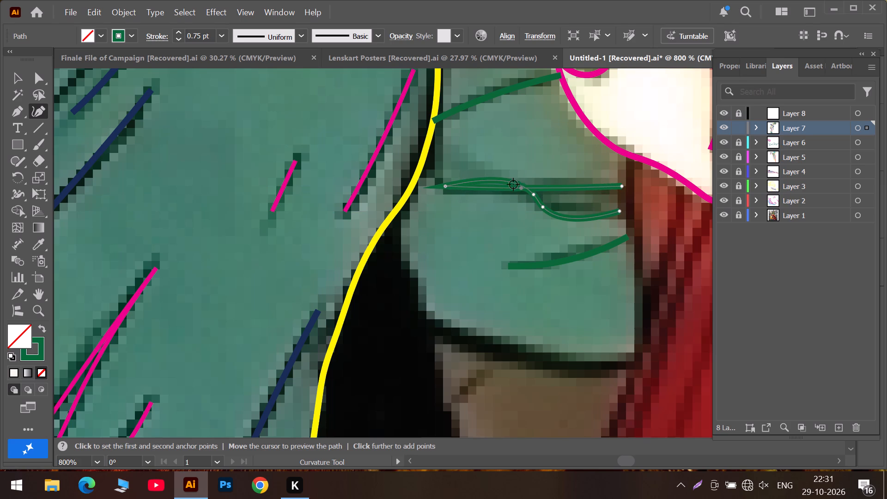
pyautogui.moveTo(501, 180); pyautogui.dragTo(502, 198)
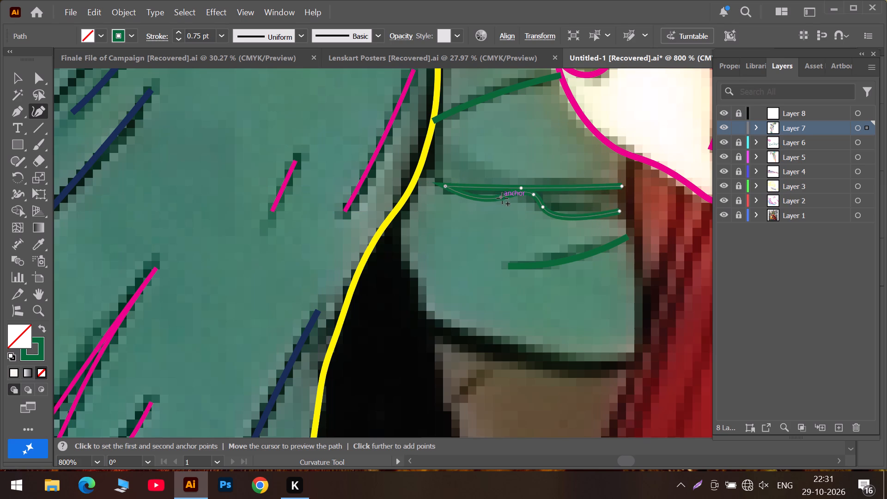
pyautogui.moveTo(502, 198); pyautogui.dragTo(508, 199)
pyautogui.moveTo(531, 192); pyautogui.dragTo(531, 194)
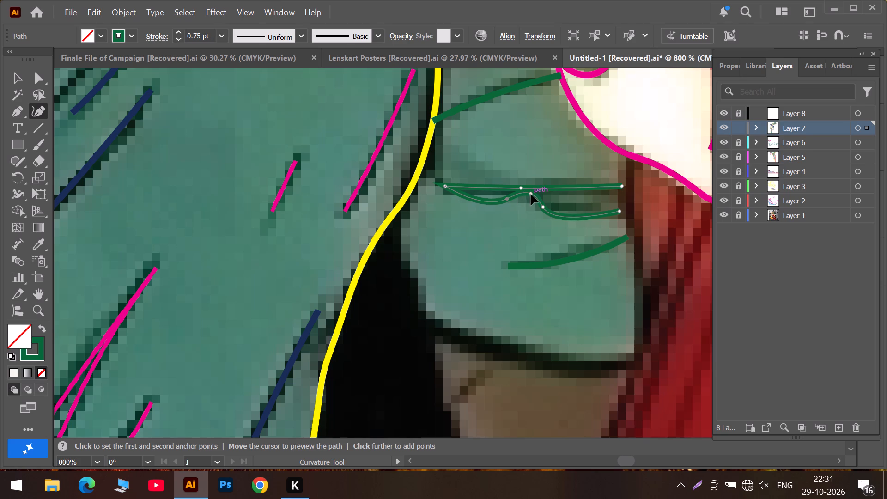
pyautogui.moveTo(531, 194); pyautogui.dragTo(528, 201)
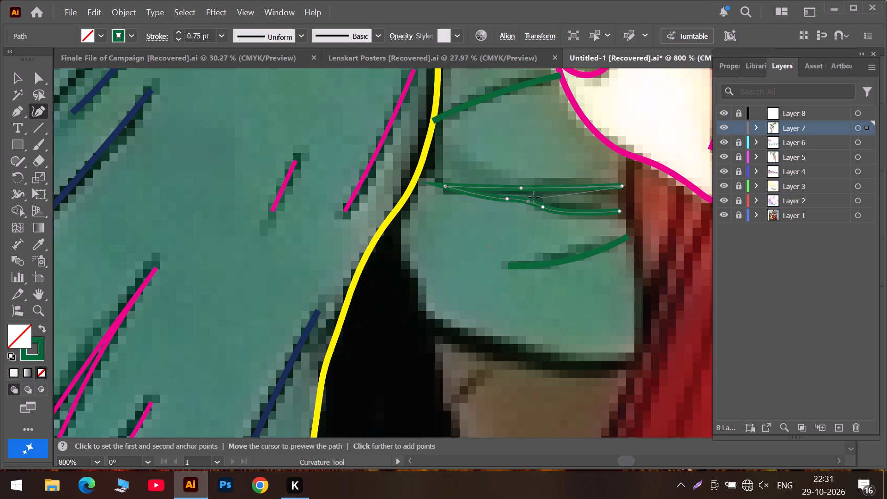
# Shift the branches' shared corner slightly inward along the fold and fine-tune the bend in the middle of the lower branch.
pyautogui.doubleClick(445, 187)
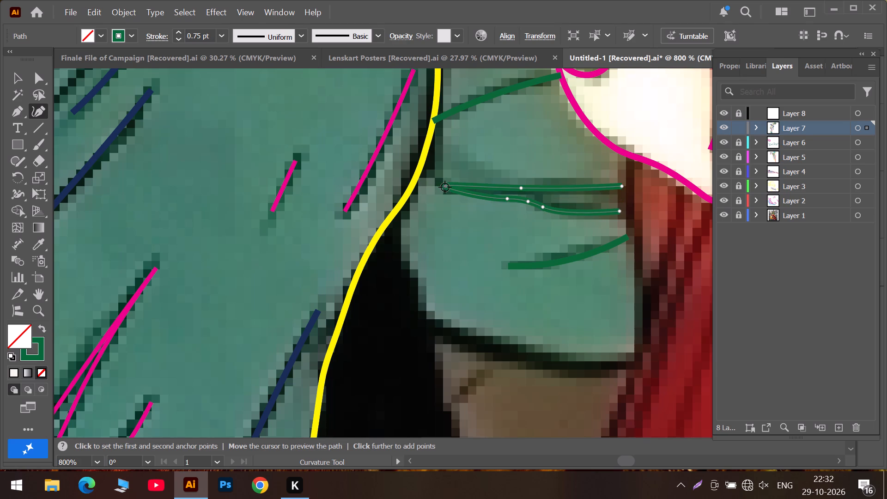
pyautogui.click(445, 187)
pyautogui.doubleClick(449, 188)
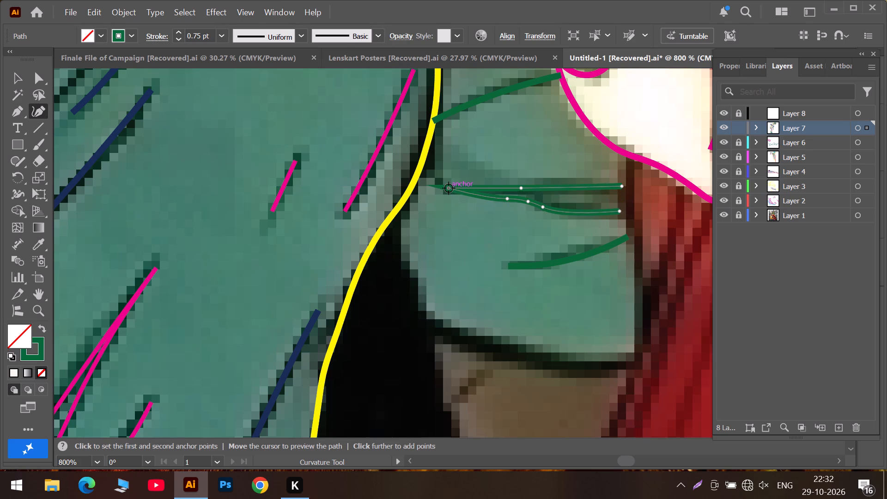
pyautogui.moveTo(449, 188); pyautogui.dragTo(453, 189)
pyautogui.moveTo(526, 201); pyautogui.dragTo(529, 204)
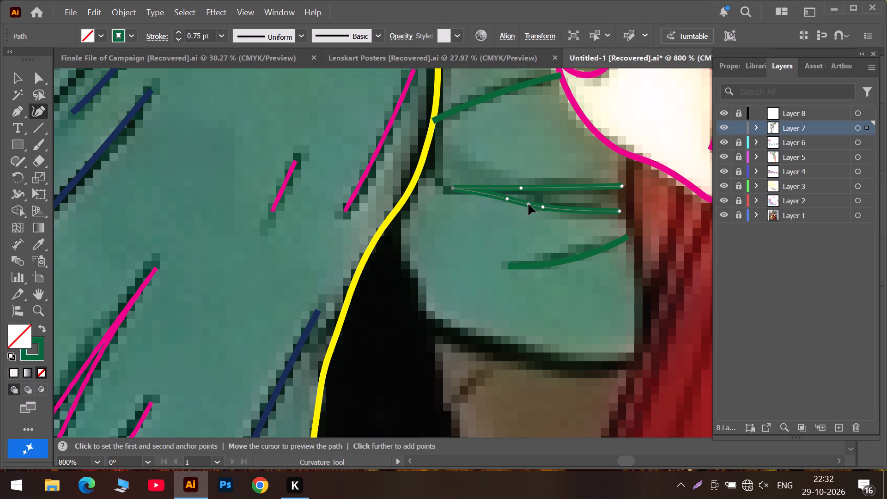
pyautogui.moveTo(529, 204); pyautogui.dragTo(530, 200)
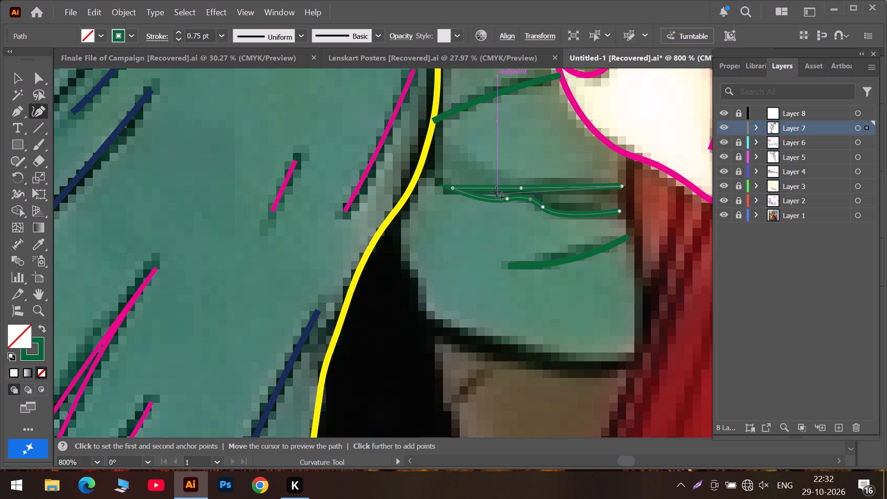
pyautogui.press('Escape')
# Start a Curvature line just below the blue outline's corner and run it past the cream highlight beside the yellow outline.
pyautogui.keyDown('alt'); pyautogui.scroll(-2, 501, 191); pyautogui.keyUp('alt')
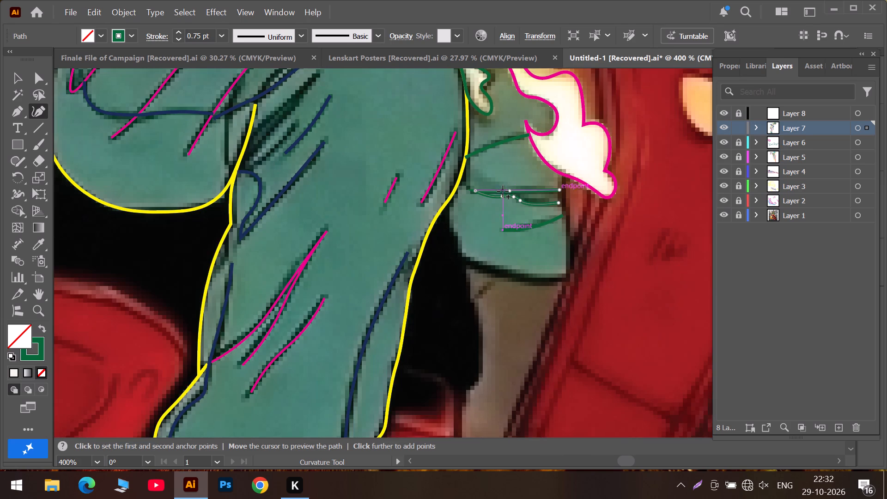
pyautogui.scroll(9, 491, 157)
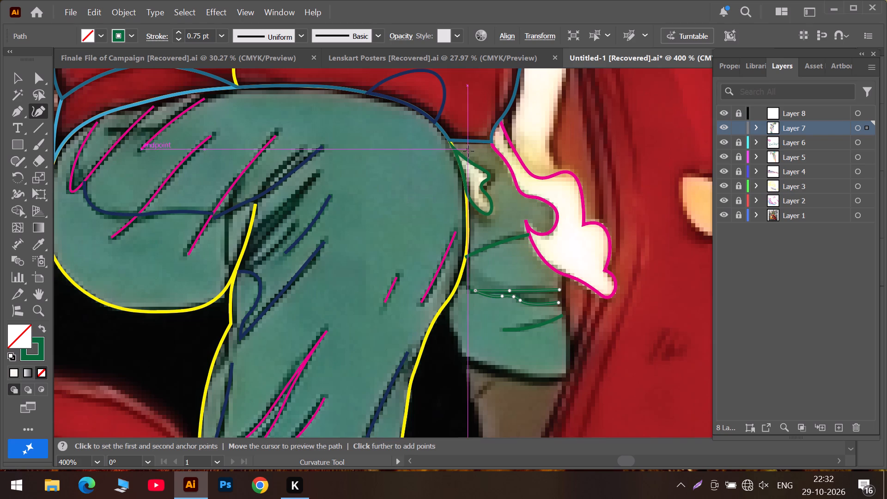
pyautogui.keyDown('alt'); pyautogui.scroll(2, 468, 151); pyautogui.keyUp('alt')
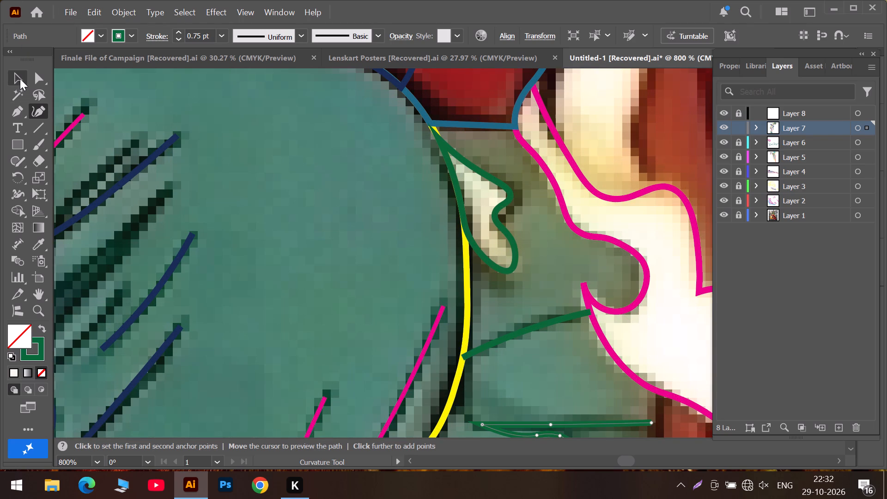
pyautogui.click(443, 130)
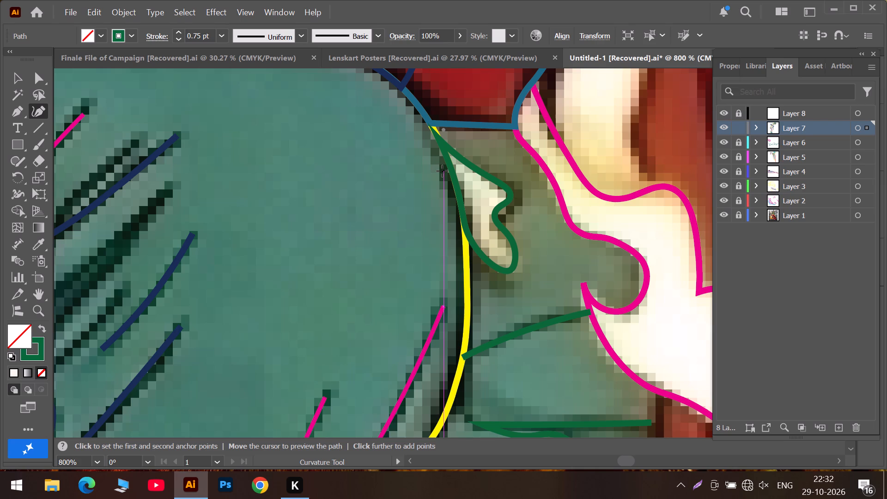
pyautogui.click(442, 128)
pyautogui.click(477, 295)
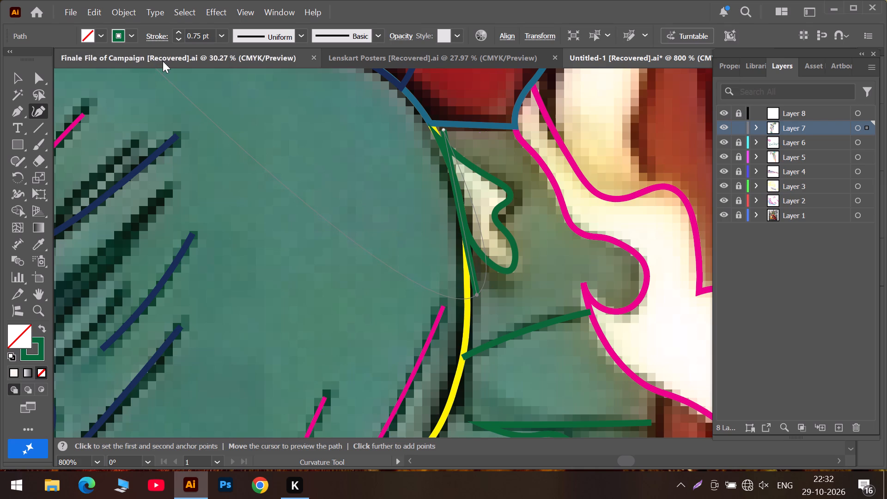
# Change the new line's stroke colour to the recently used dark navy blue.
pyautogui.click(131, 37)
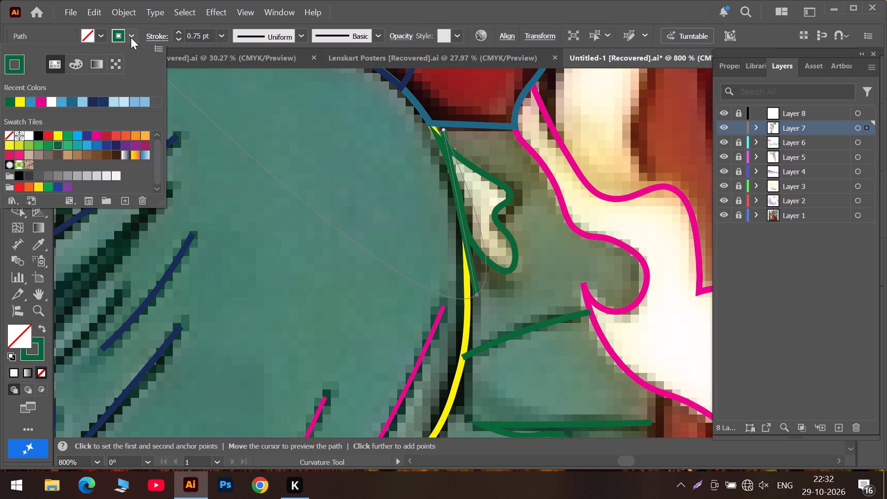
pyautogui.click(59, 103)
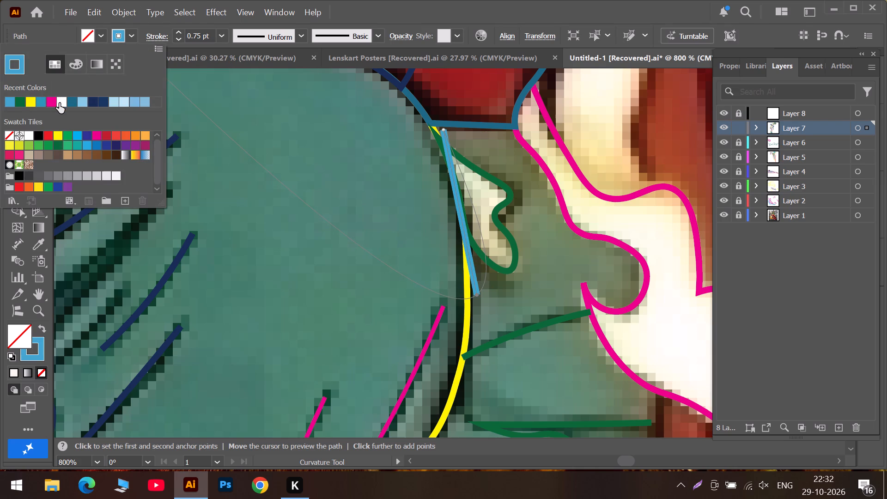
pyautogui.click(103, 102)
pyautogui.scroll(-7, 514, 335)
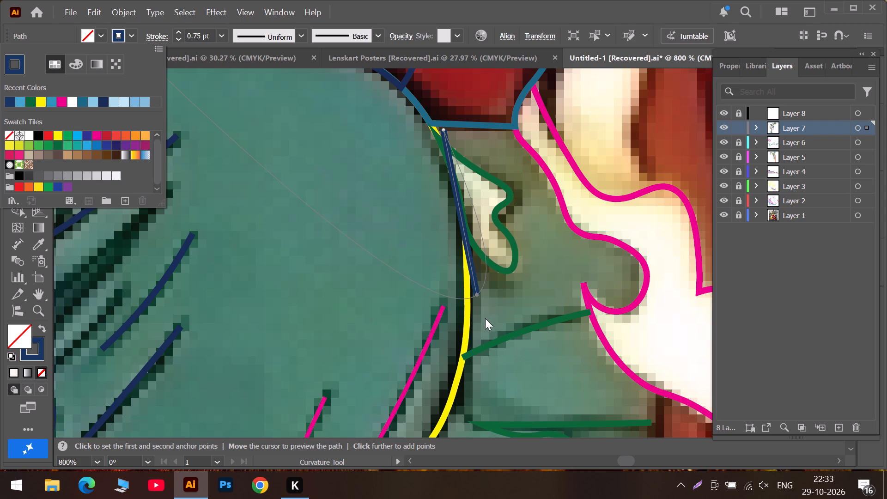
pyautogui.scroll(-2, 485, 318)
# Extend the navy Curvature line across the yellow outline and down the boundary between the black gap and the green and brown shapes.
pyautogui.click(468, 382)
pyautogui.scroll(-5, 468, 382)
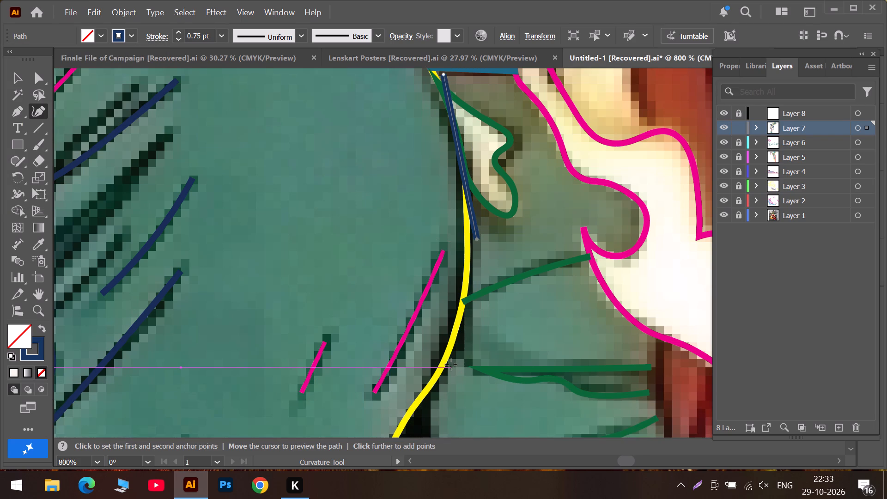
pyautogui.scroll(-2, 451, 365)
pyautogui.click(434, 381)
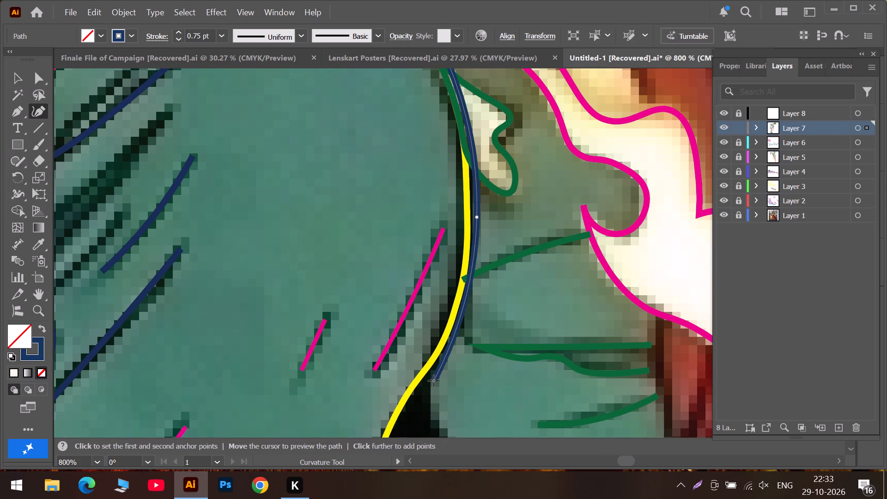
pyautogui.scroll(-6, 434, 382)
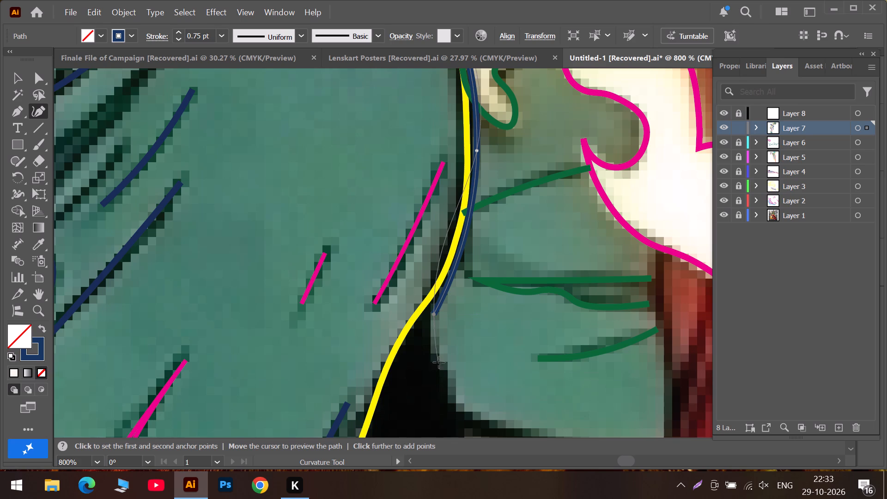
pyautogui.click(437, 356)
pyautogui.scroll(-7, 439, 357)
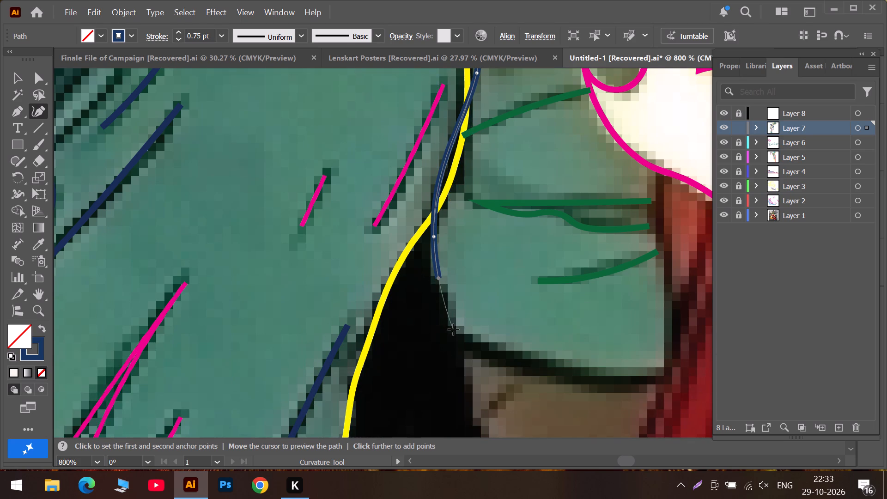
pyautogui.click(453, 329)
pyautogui.scroll(-6, 453, 329)
pyautogui.click(469, 337)
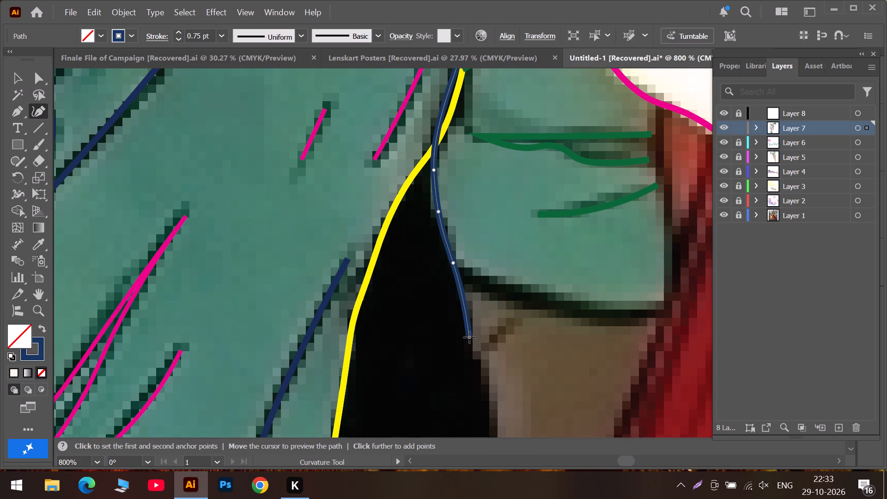
pyautogui.scroll(-6, 469, 337)
pyautogui.click(488, 328)
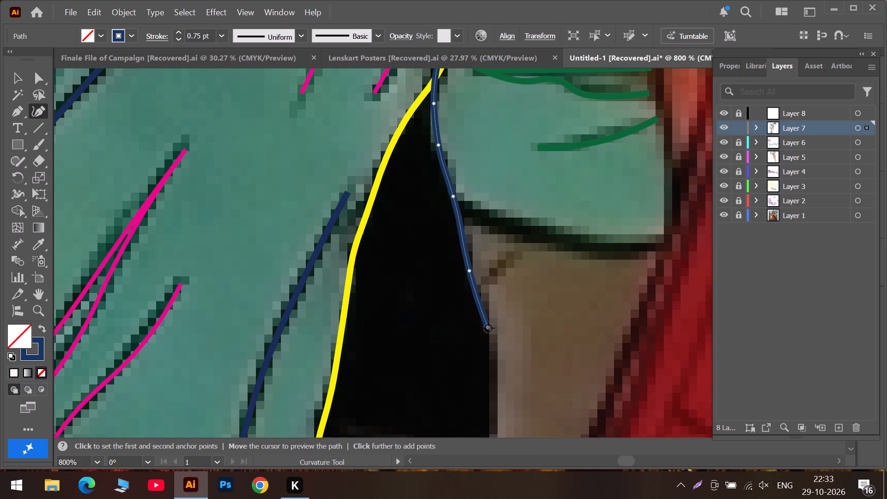
# Continue the navy line around the bulge at the black gap's lower end and down the brown strip's edge beside the red shape.
pyautogui.scroll(-6, 486, 346)
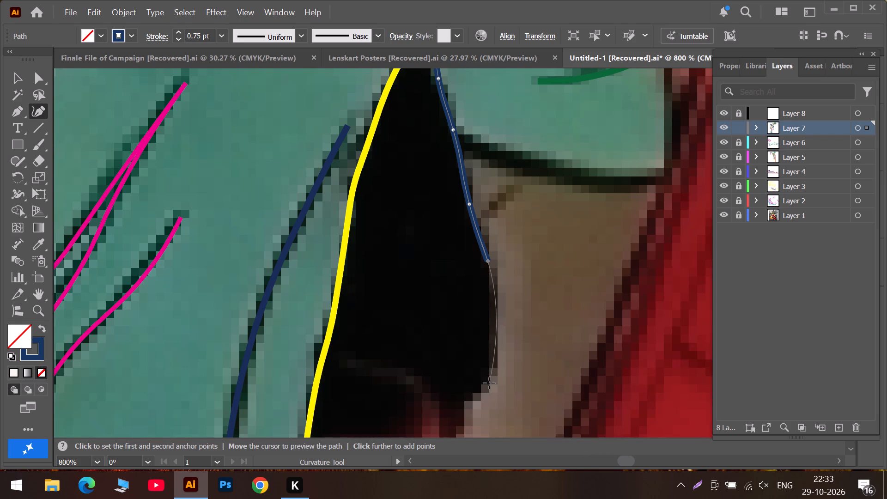
pyautogui.click(487, 387)
pyautogui.scroll(-5, 485, 387)
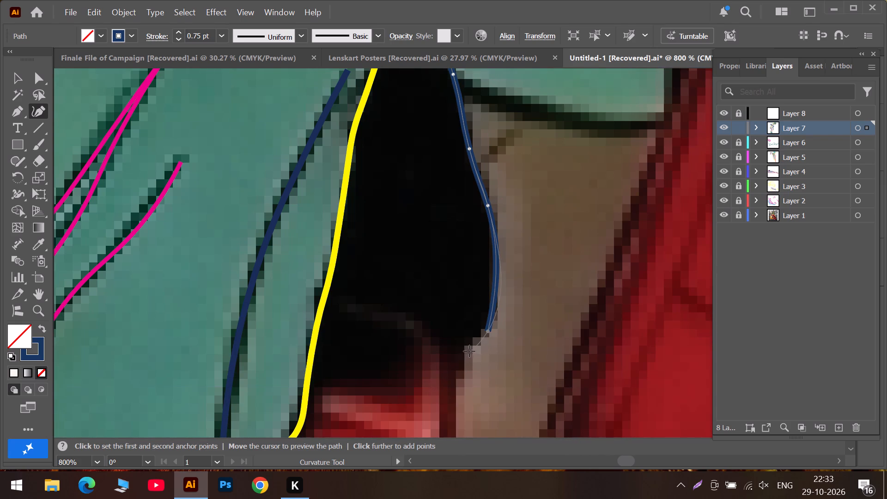
pyautogui.click(465, 348)
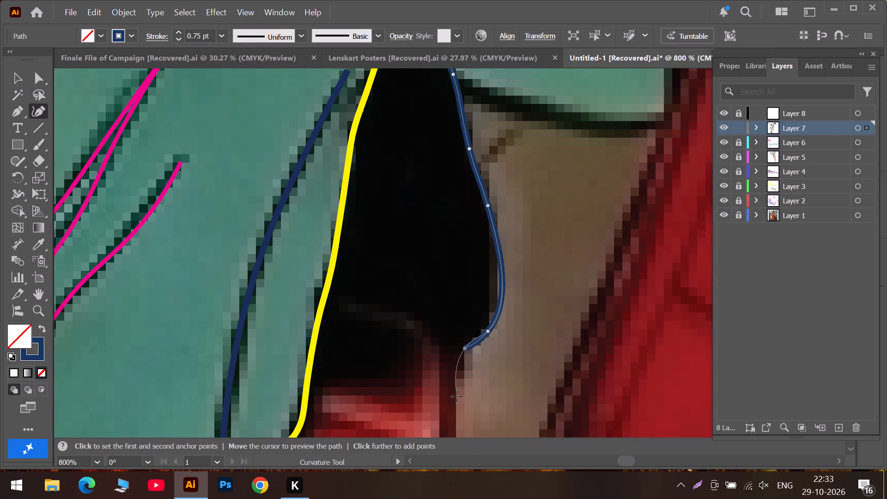
pyautogui.click(457, 396)
pyautogui.scroll(-6, 457, 396)
pyautogui.click(454, 386)
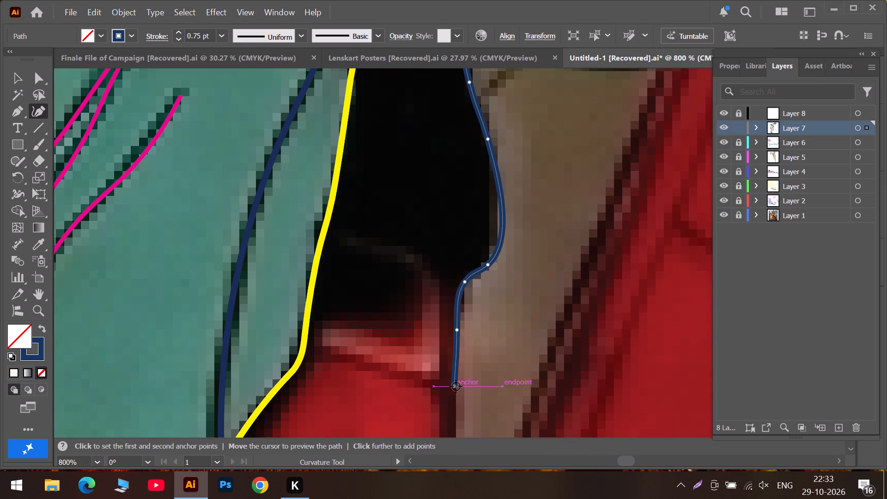
# Trace the brown strip's edge down to its pointed bottom tip, shifting the anchor at the bend onto the dark red boundary.
pyautogui.scroll(-6, 456, 386)
pyautogui.click(455, 382)
pyautogui.scroll(-6, 455, 382)
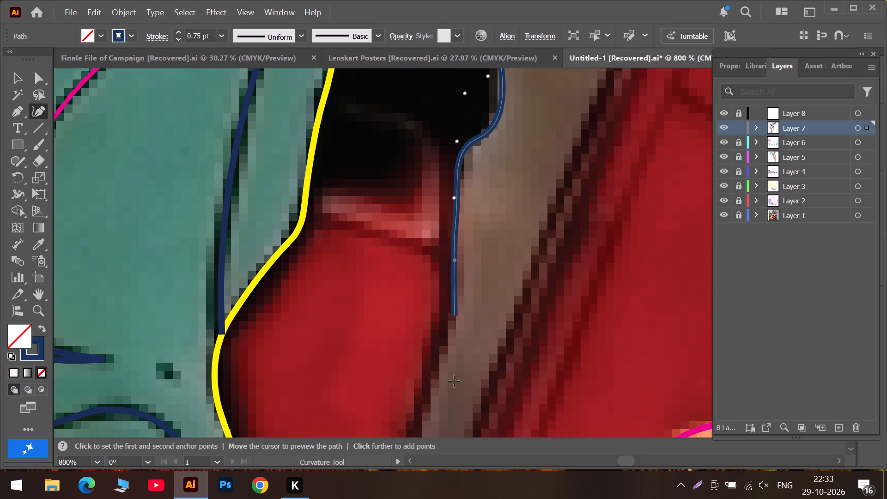
pyautogui.click(424, 403)
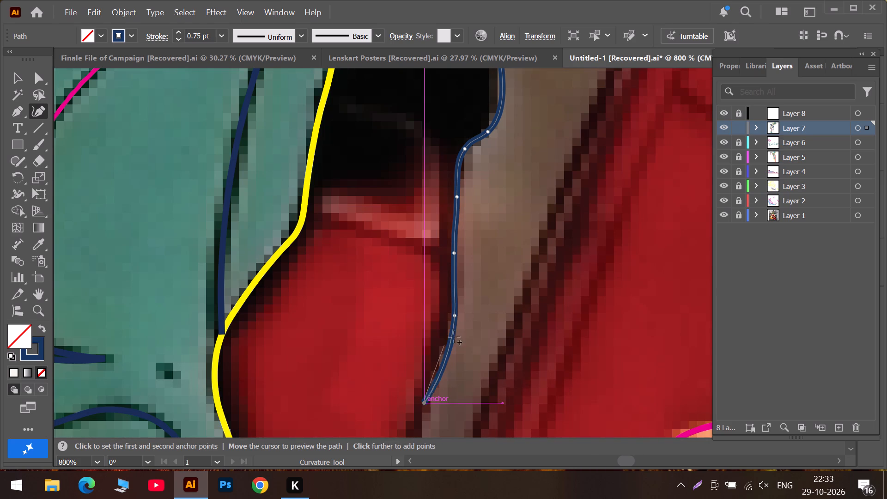
pyautogui.moveTo(456, 317); pyautogui.dragTo(447, 332)
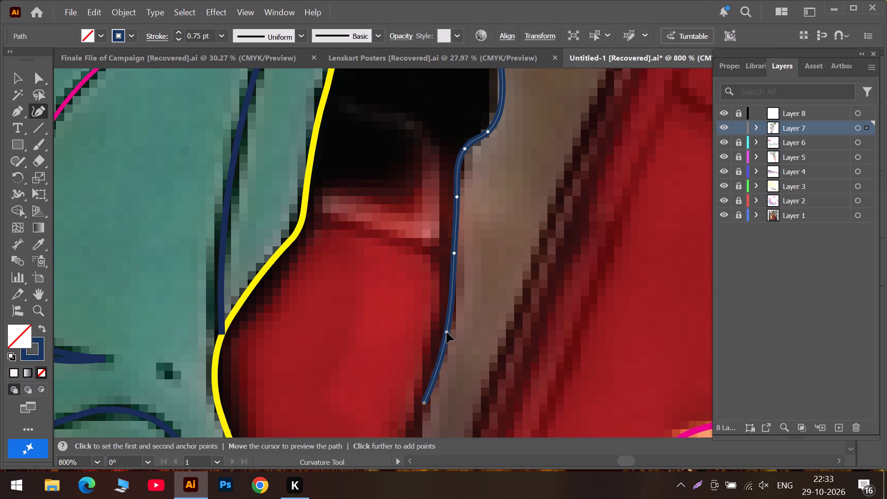
pyautogui.moveTo(447, 332); pyautogui.dragTo(446, 333)
pyautogui.scroll(-12, 444, 333)
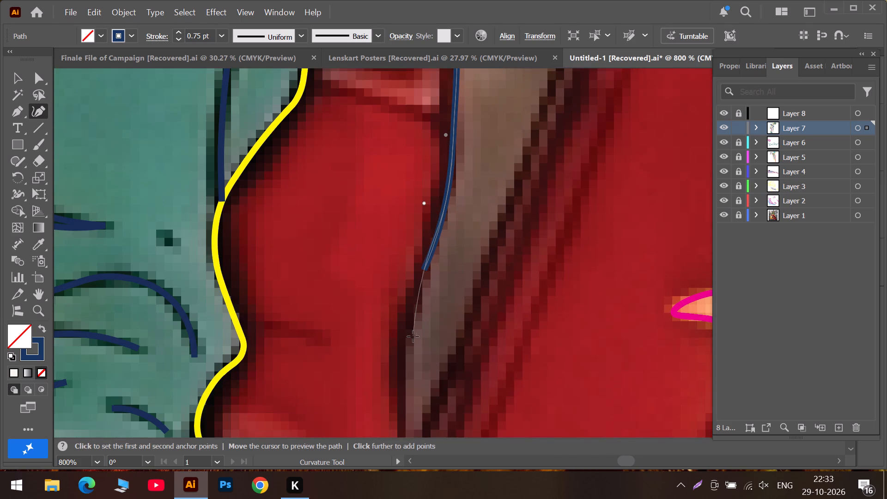
pyautogui.scroll(-2, 413, 336)
pyautogui.click(407, 317)
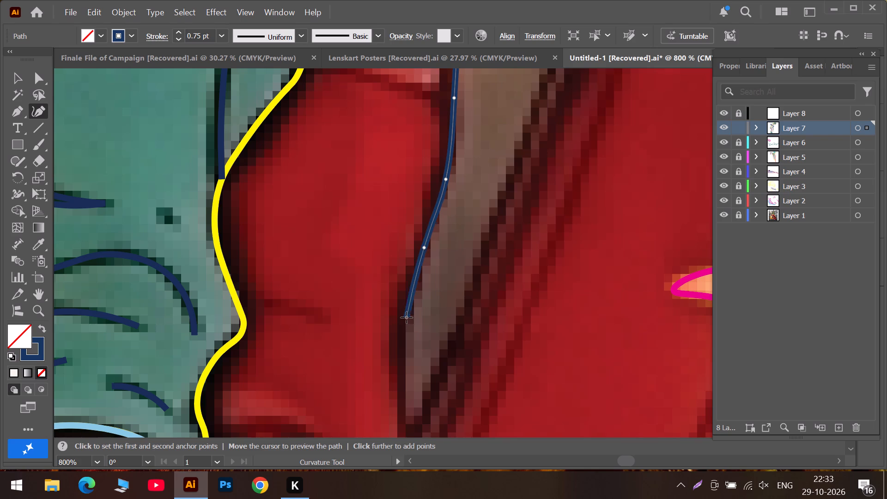
pyautogui.scroll(-6, 407, 317)
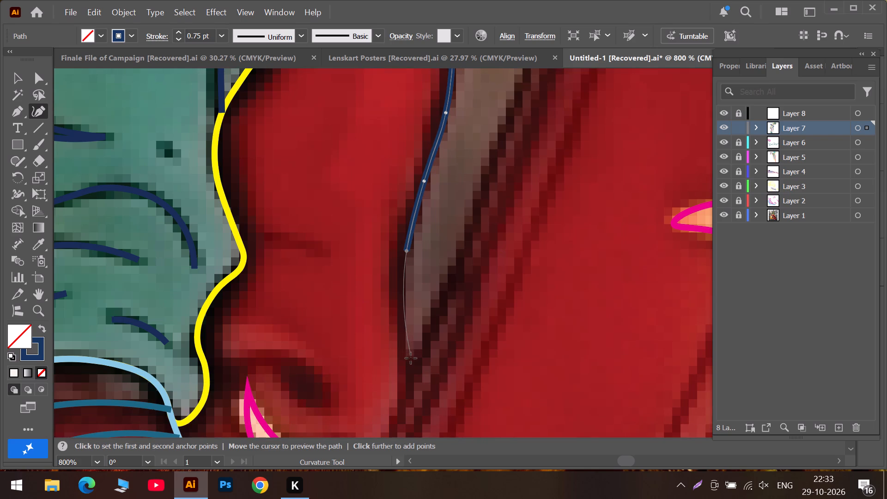
pyautogui.click(409, 355)
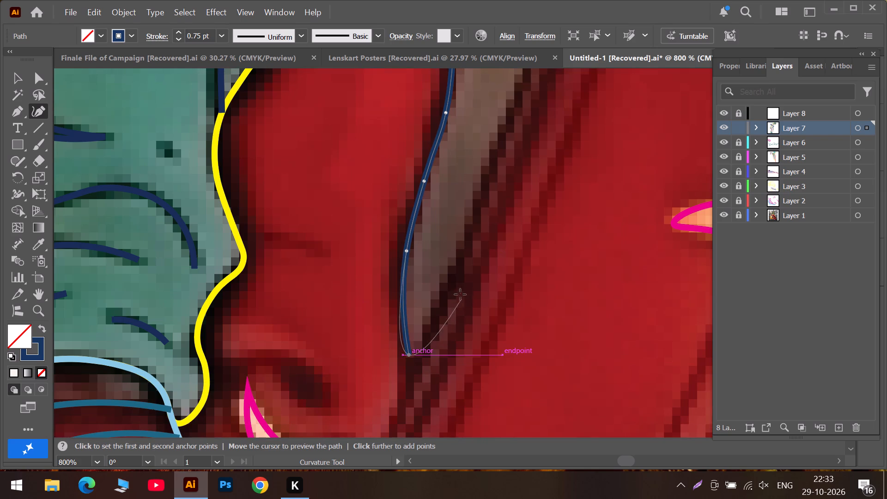
# Turn the navy line at the tip and trace back up the brown strip's opposite edge beside the dark red folds.
pyautogui.click(454, 258)
pyautogui.scroll(6, 456, 247)
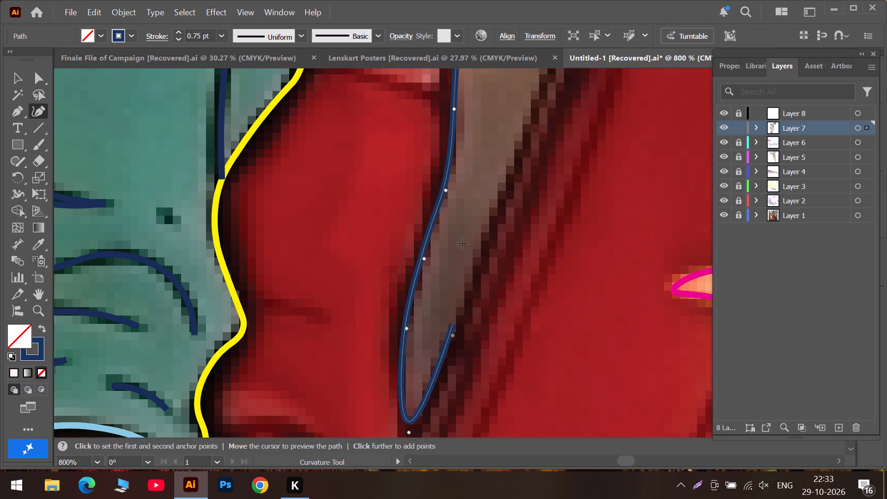
pyautogui.click(490, 226)
pyautogui.scroll(5, 491, 226)
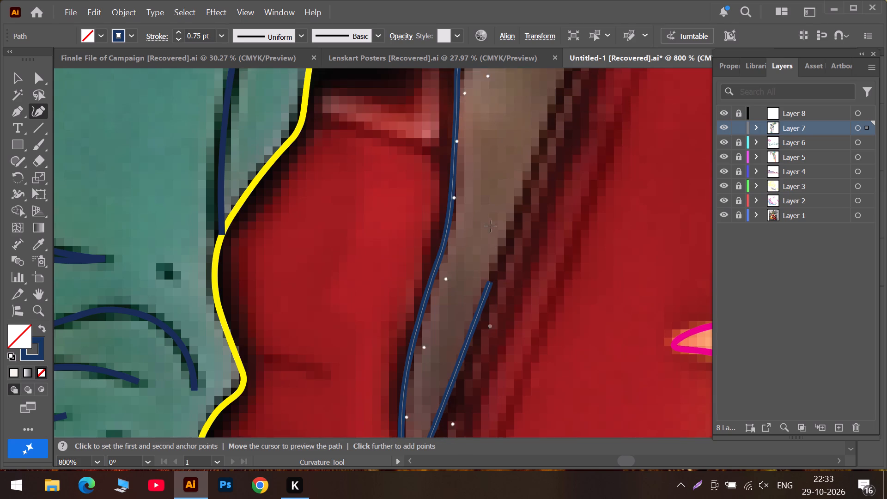
pyautogui.click(520, 198)
pyautogui.scroll(5, 523, 197)
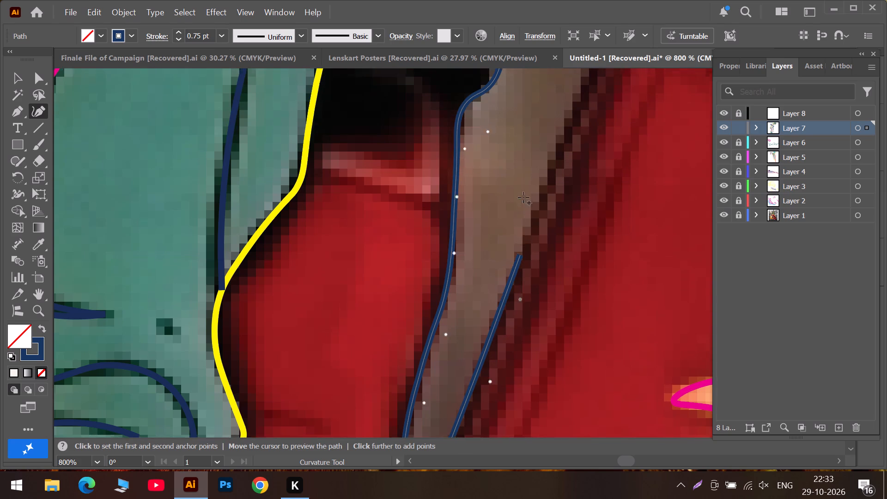
pyautogui.scroll(1, 523, 197)
pyautogui.click(572, 140)
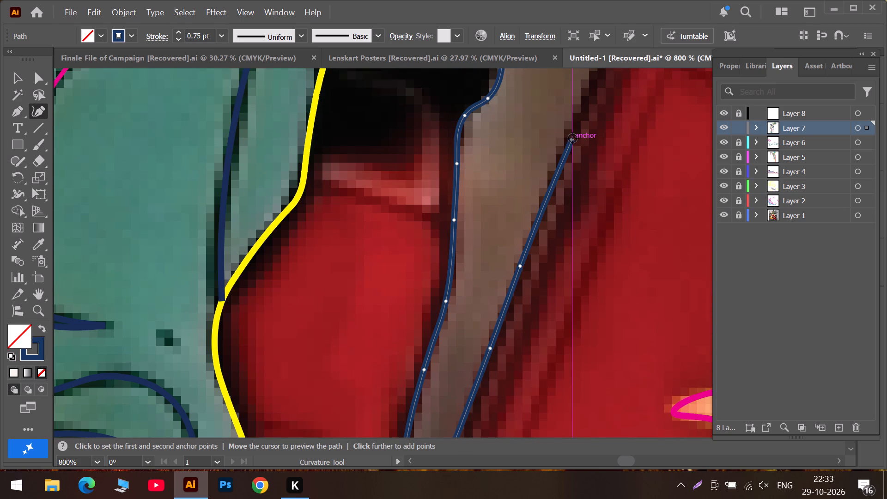
pyautogui.scroll(6, 573, 138)
pyautogui.click(601, 128)
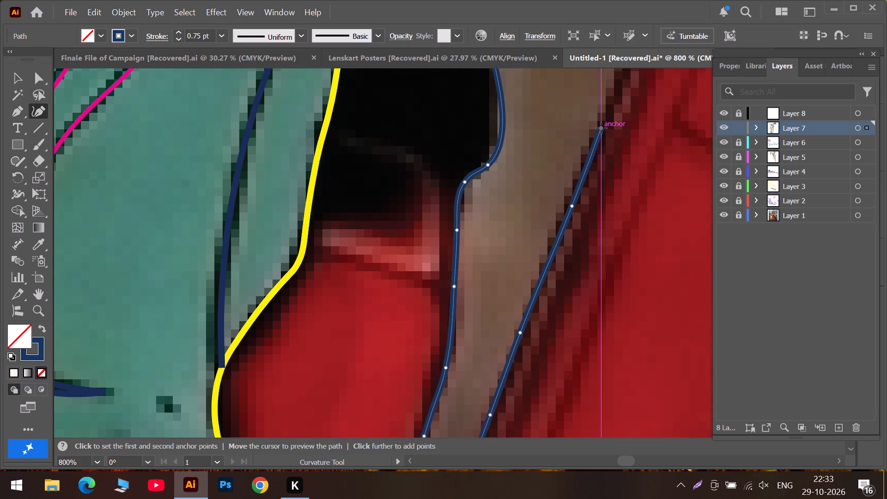
pyautogui.scroll(6, 601, 128)
pyautogui.click(641, 91)
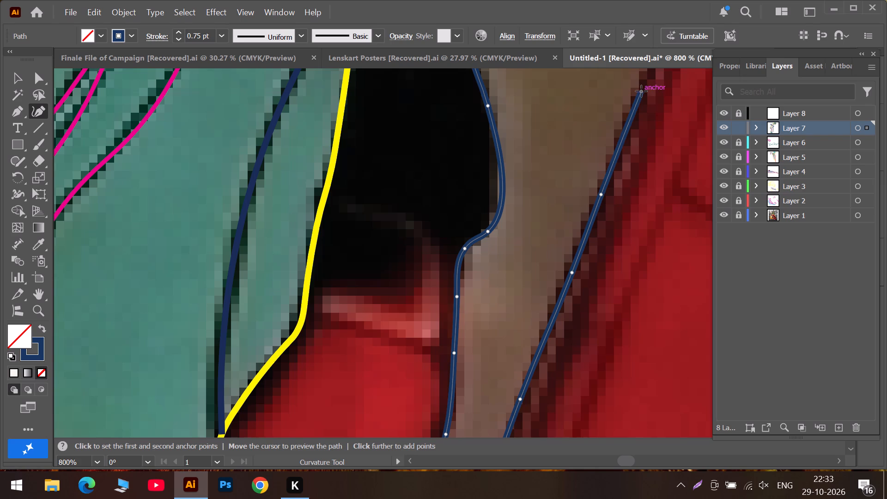
# Extend the line up past the dark crease and along the green shape's edge, ending in a corner at the pink outline.
pyautogui.scroll(11, 641, 91)
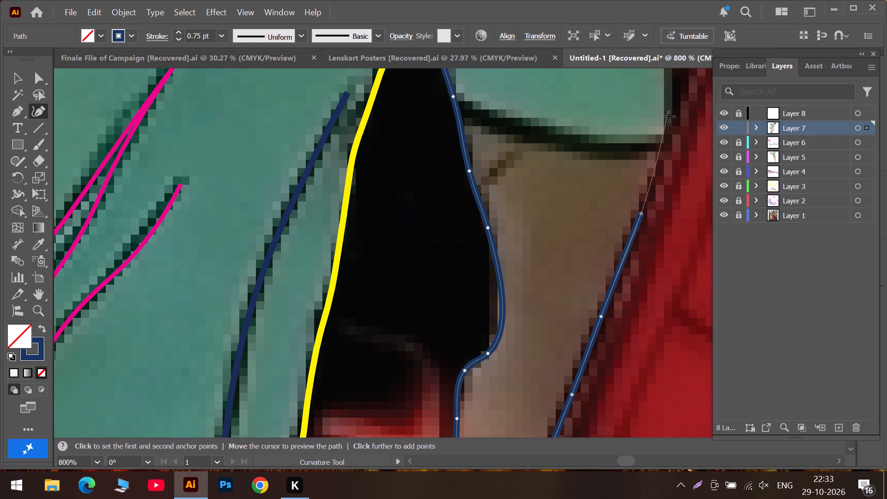
pyautogui.click(670, 121)
pyautogui.scroll(9, 671, 117)
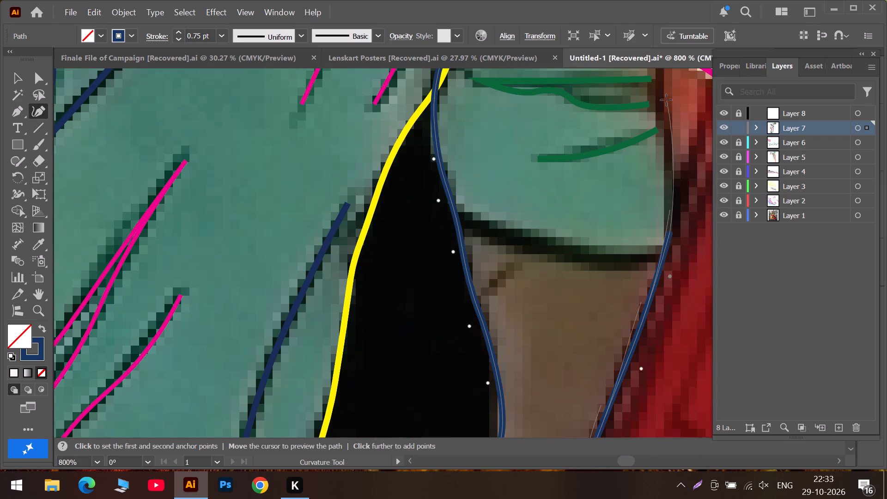
pyautogui.scroll(5, 666, 100)
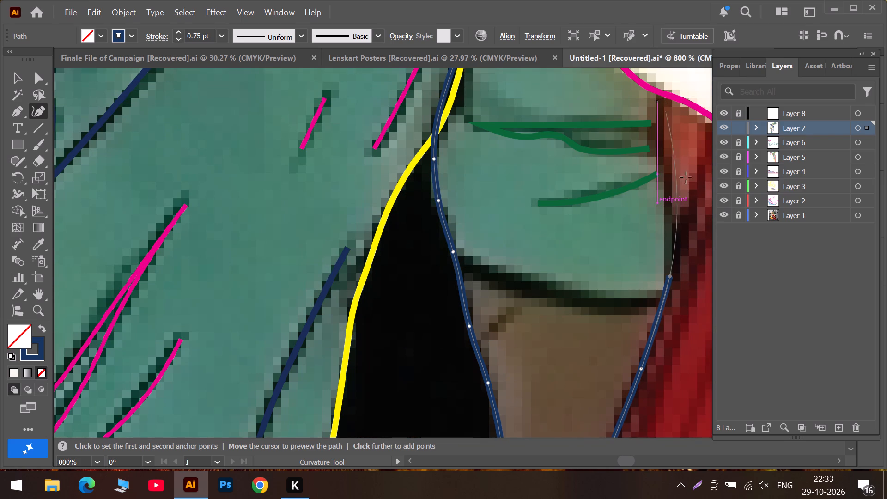
pyautogui.click(669, 219)
pyautogui.scroll(6, 657, 183)
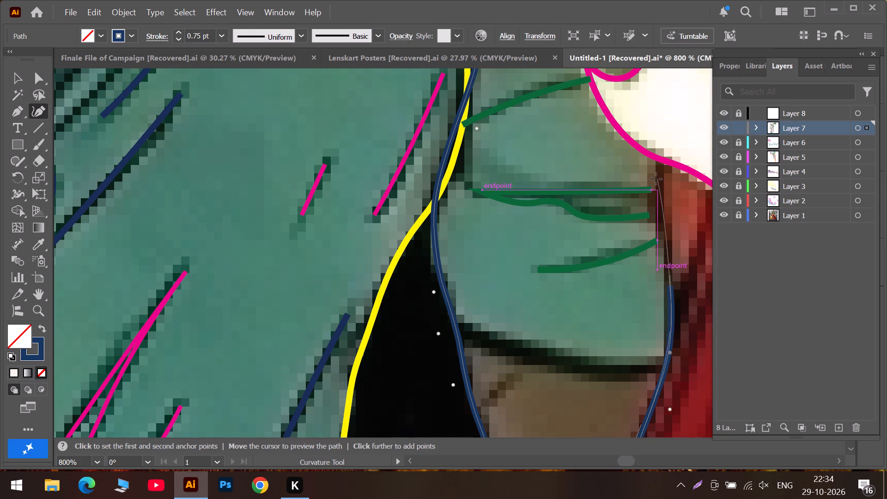
pyautogui.doubleClick(660, 167)
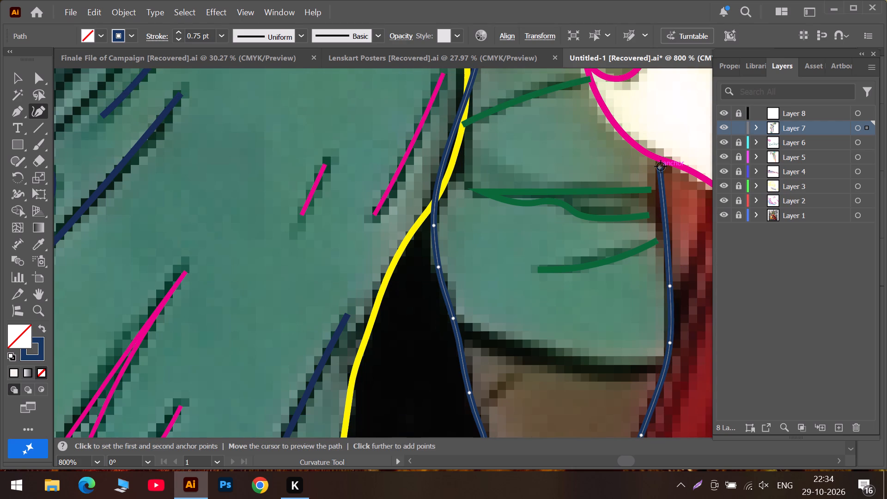
# Continue the navy line along the pink outline to the sharp notch, turn a corner there, and curve around the rounded lobe.
pyautogui.click(609, 126)
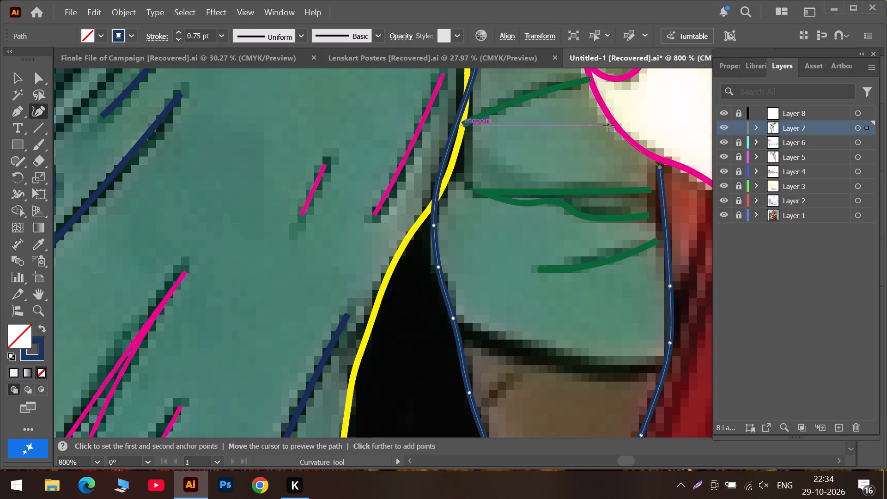
pyautogui.scroll(5, 588, 91)
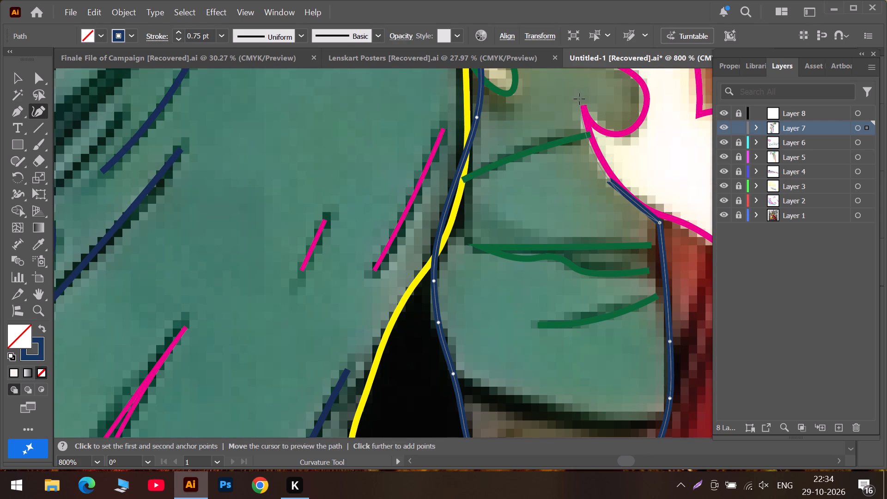
pyautogui.tripleClick(579, 99)
pyautogui.click(598, 117)
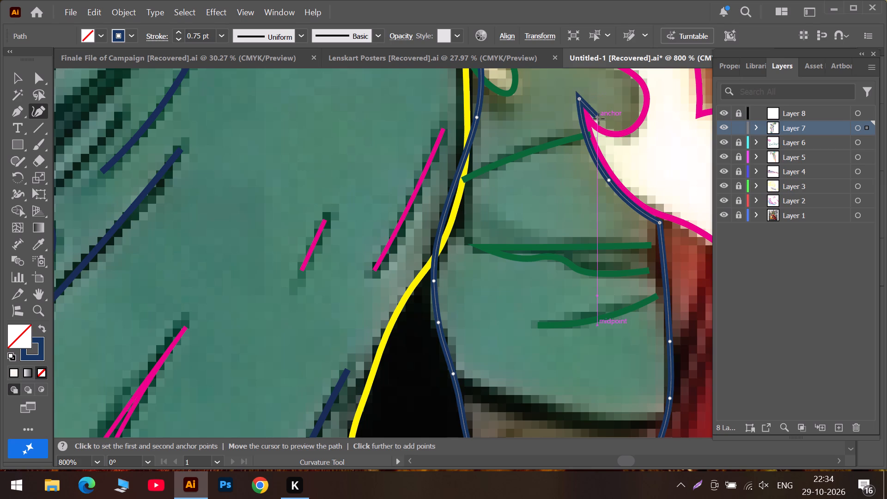
pyautogui.scroll(6, 604, 119)
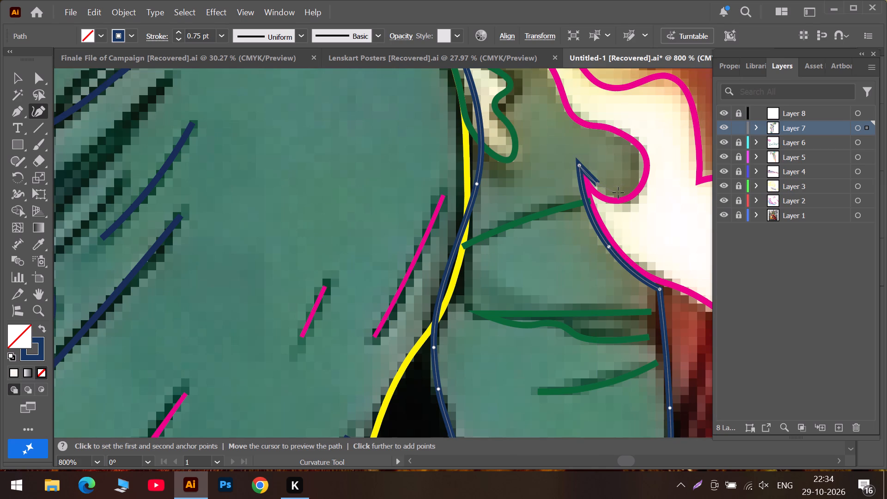
pyautogui.click(619, 189)
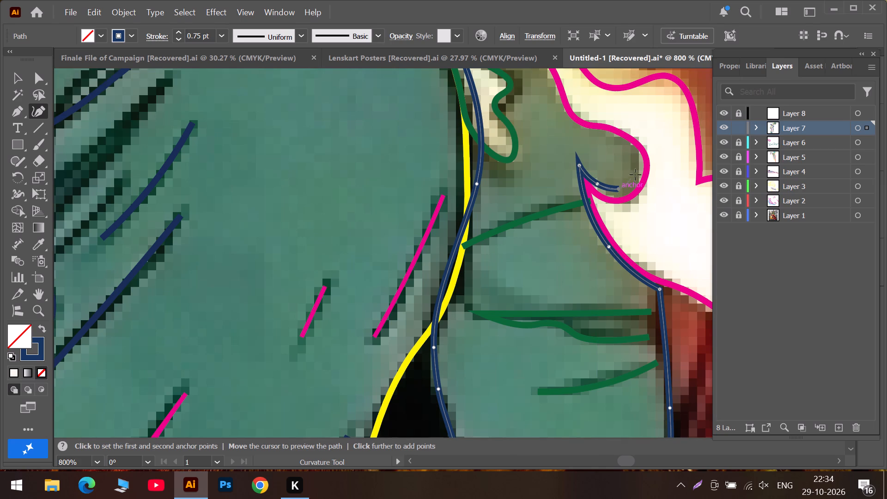
pyautogui.click(637, 152)
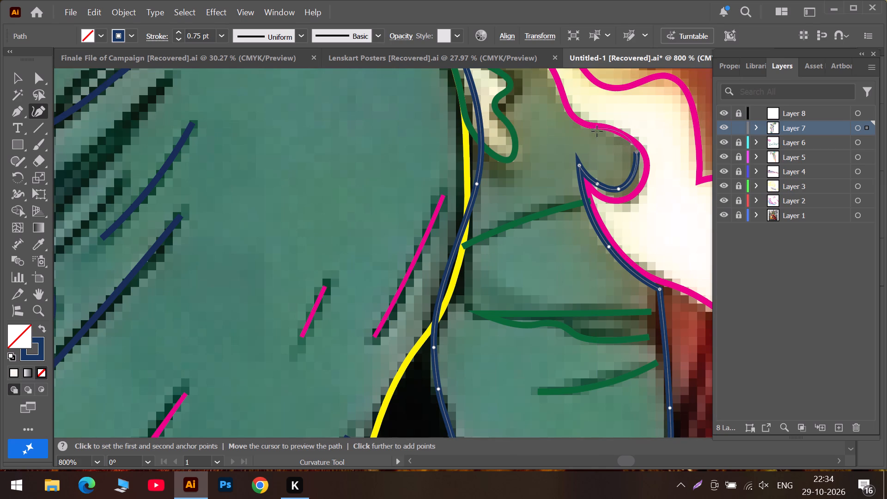
pyautogui.click(605, 138)
# Trace up the inner side of the pink outline to the shape's top corner and close the navy path at its starting point.
pyautogui.scroll(5, 579, 127)
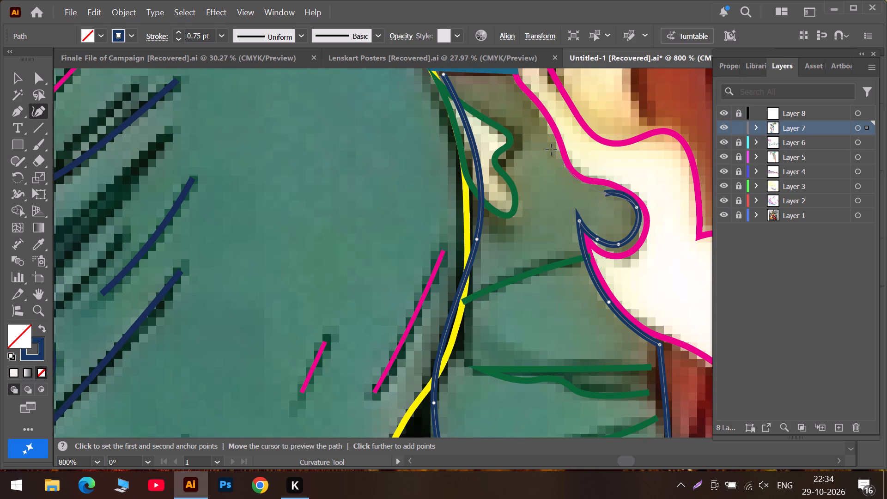
pyautogui.click(551, 150)
pyautogui.click(540, 119)
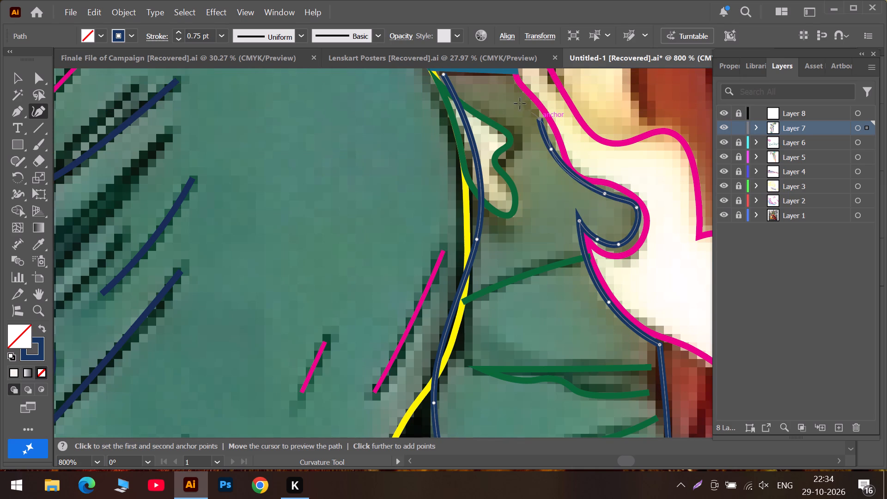
pyautogui.tripleClick(507, 79)
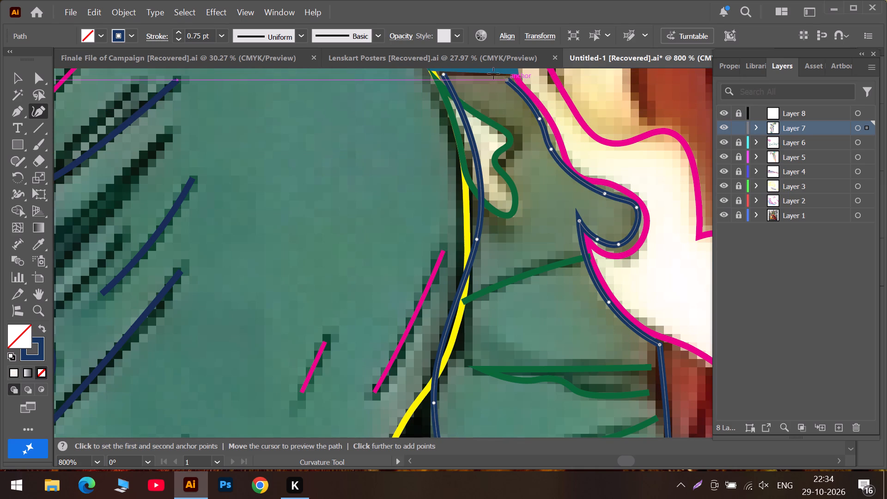
pyautogui.doubleClick(443, 73)
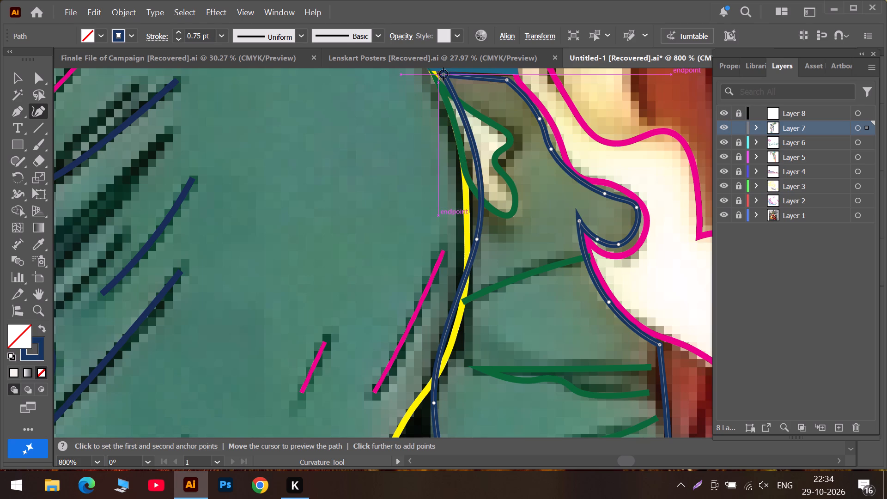
# Move both top corners of the navy outline onto the ends of the teal line above the olive area.
pyautogui.moveTo(506, 81); pyautogui.dragTo(516, 79)
pyautogui.click(514, 77)
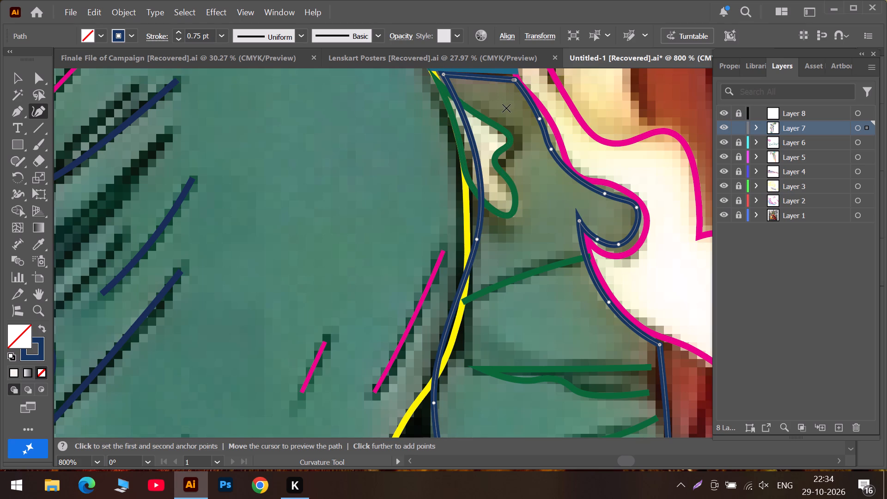
pyautogui.hotkey('ctrl', 'z')
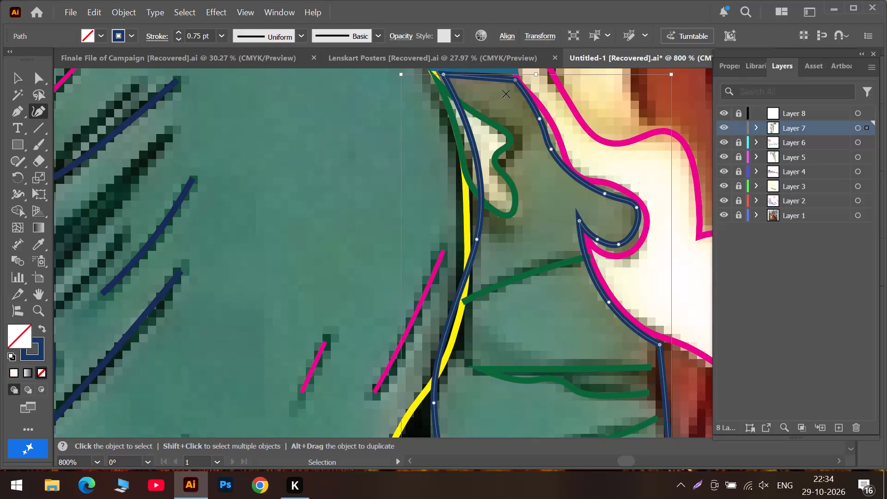
pyautogui.scroll(4, 506, 94)
pyautogui.scroll(4, 558, 97)
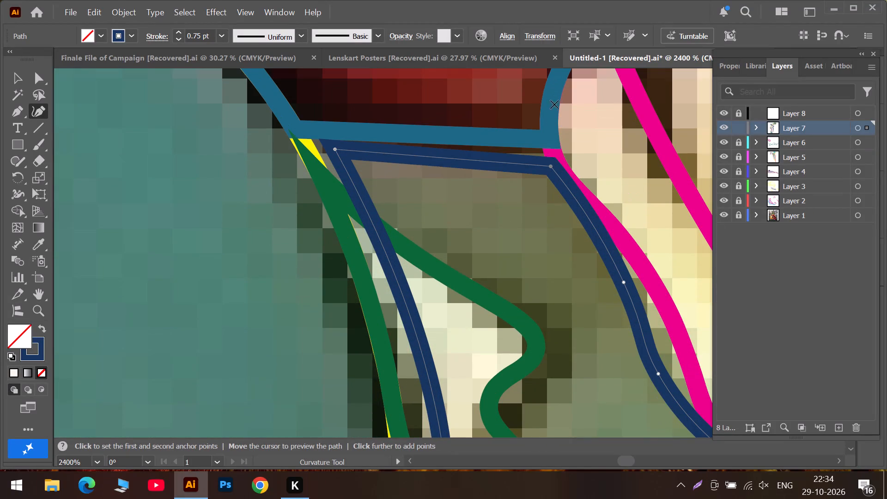
pyautogui.moveTo(550, 164); pyautogui.dragTo(548, 147)
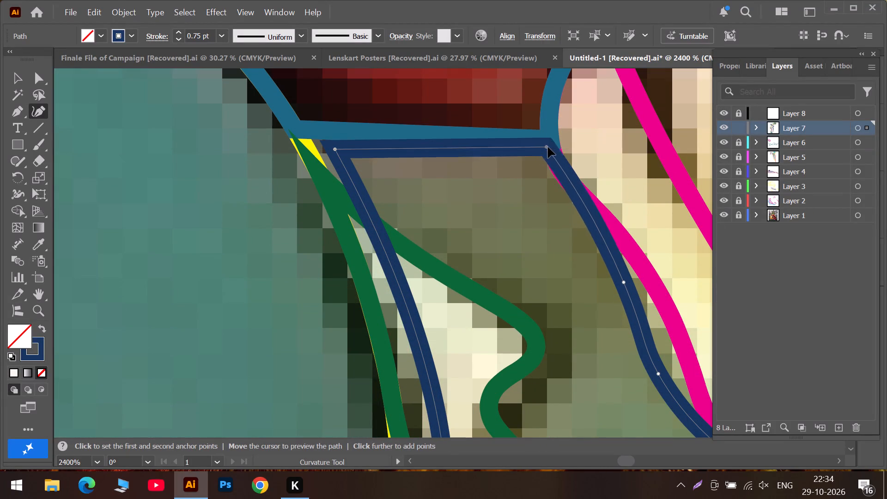
pyautogui.moveTo(548, 147); pyautogui.dragTo(550, 145)
pyautogui.moveTo(334, 151); pyautogui.dragTo(328, 146)
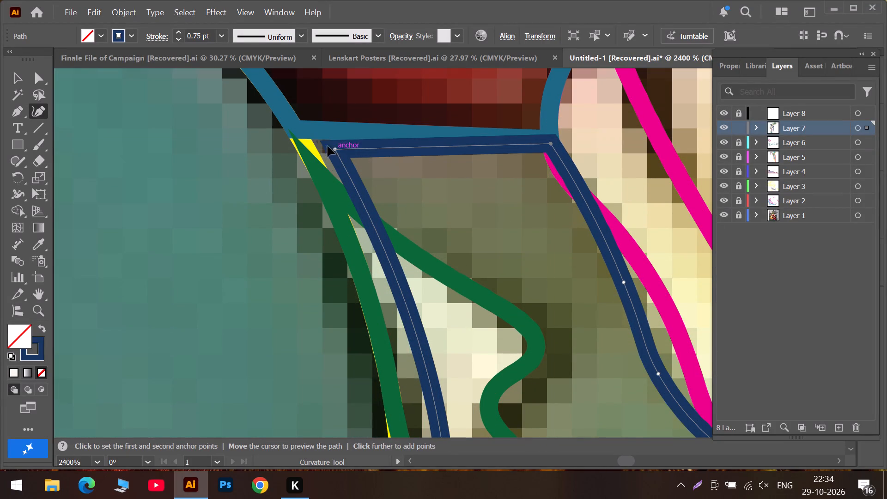
pyautogui.moveTo(328, 146); pyautogui.dragTo(303, 135)
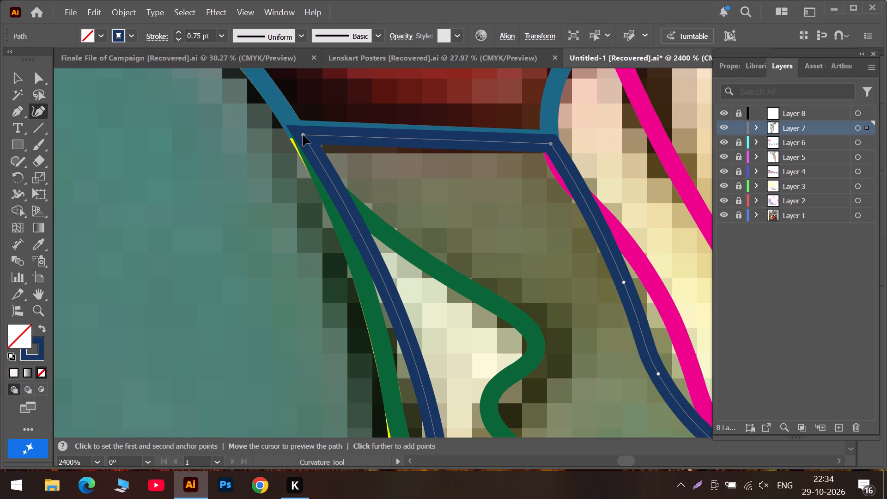
pyautogui.moveTo(303, 135); pyautogui.dragTo(295, 129)
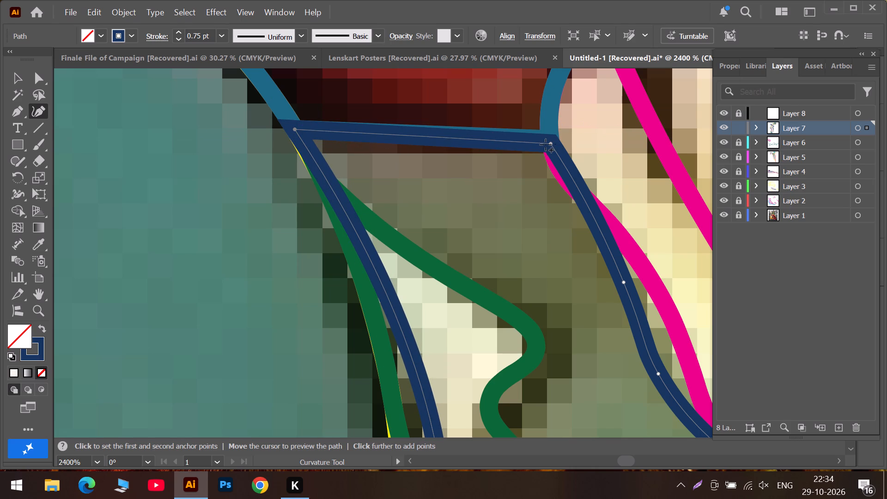
pyautogui.click(550, 143)
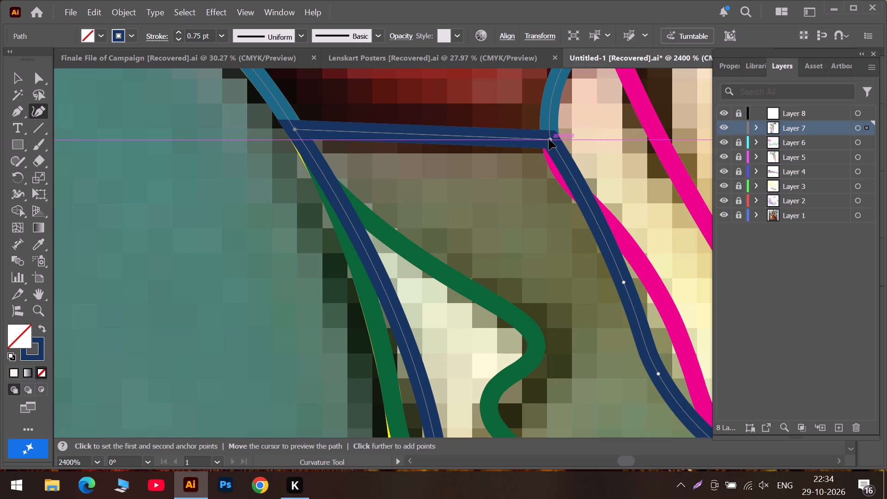
# Bend the navy edge below the corner by the yellow line onto the green outline beside the cream patch, using two added anchors.
pyautogui.scroll(-5, 370, 311)
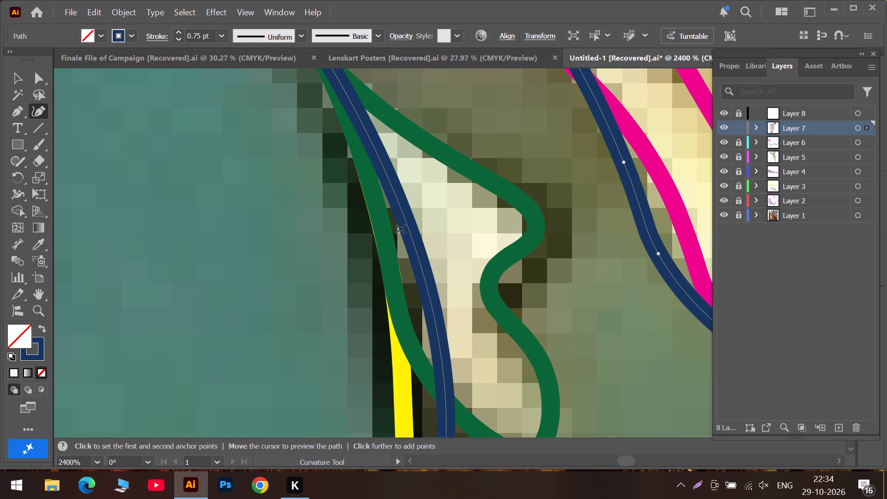
pyautogui.moveTo(411, 236); pyautogui.dragTo(386, 242)
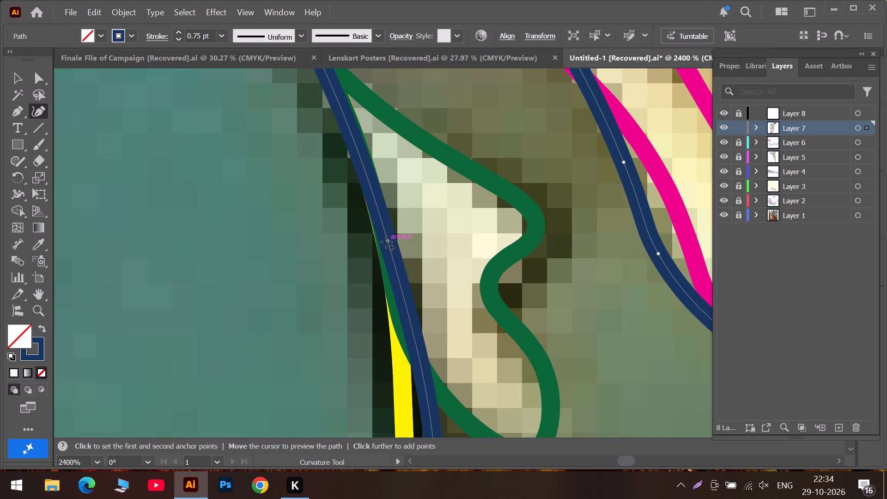
pyautogui.moveTo(386, 242); pyautogui.dragTo(384, 242)
pyautogui.scroll(5, 373, 225)
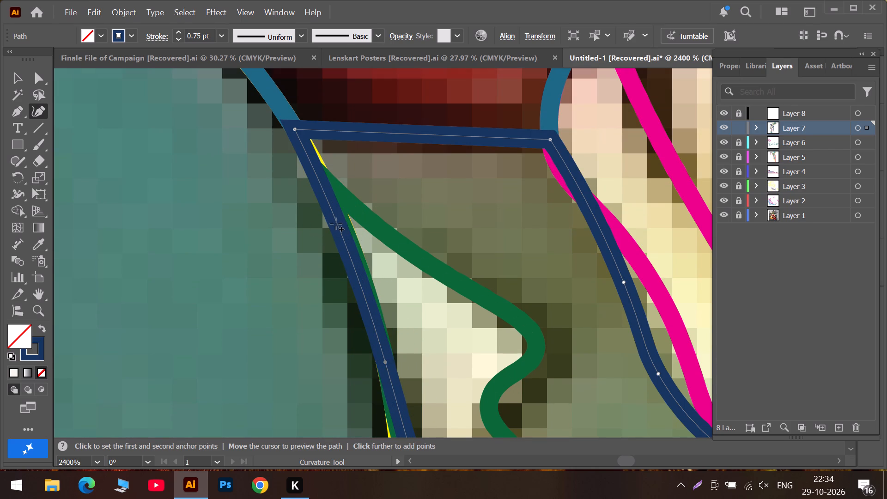
pyautogui.moveTo(336, 223); pyautogui.dragTo(343, 228)
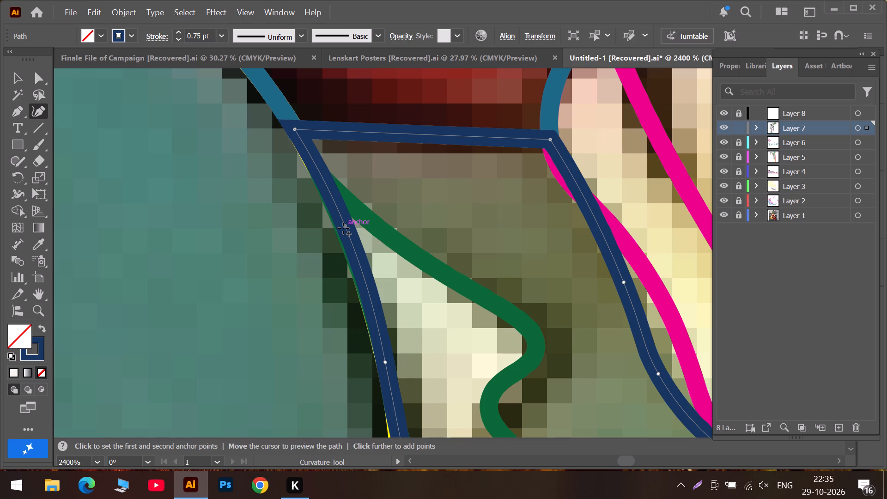
pyautogui.moveTo(343, 228); pyautogui.dragTo(343, 229)
# Pull the navy edge onto the yellow line beside the cream patch's lower end, repositioning its anchor and adding another just above.
pyautogui.scroll(-7, 343, 229)
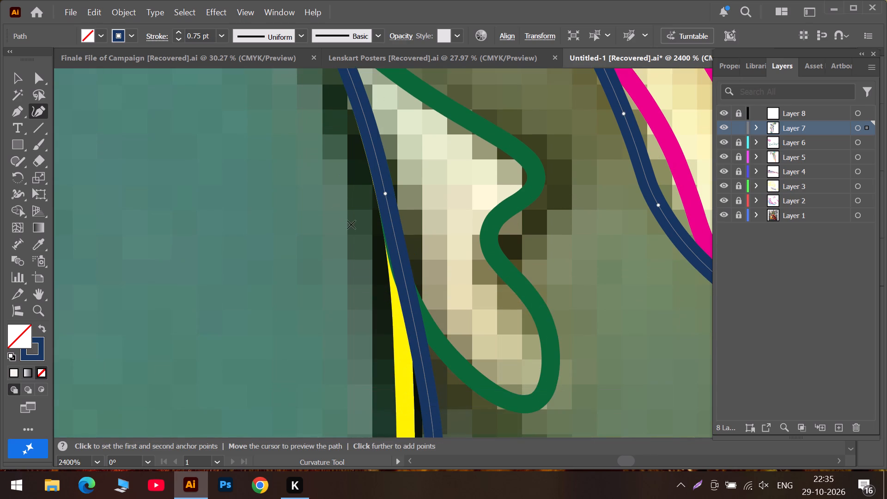
pyautogui.scroll(-4, 361, 226)
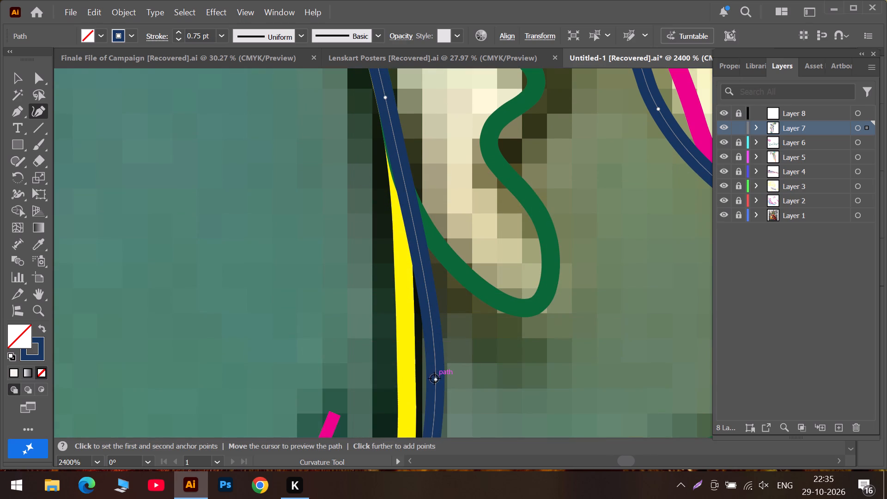
pyautogui.moveTo(435, 379); pyautogui.dragTo(407, 314)
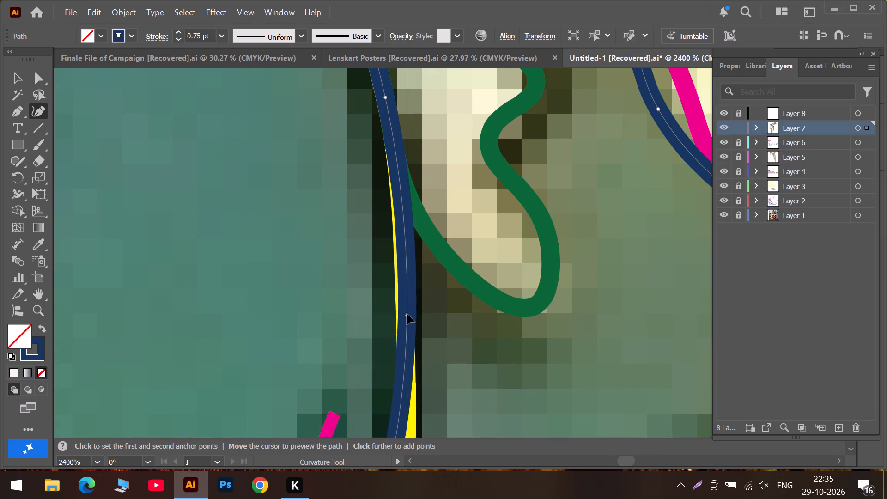
pyautogui.moveTo(407, 314); pyautogui.dragTo(401, 278)
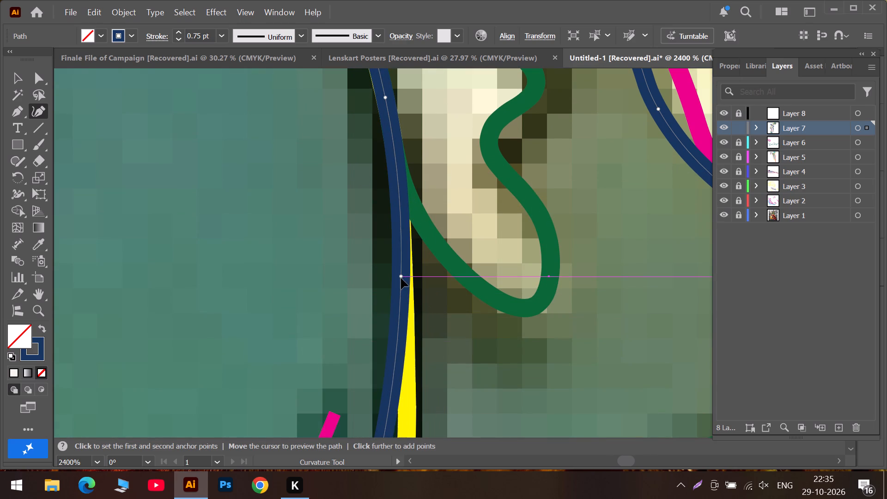
pyautogui.moveTo(401, 278); pyautogui.dragTo(404, 280)
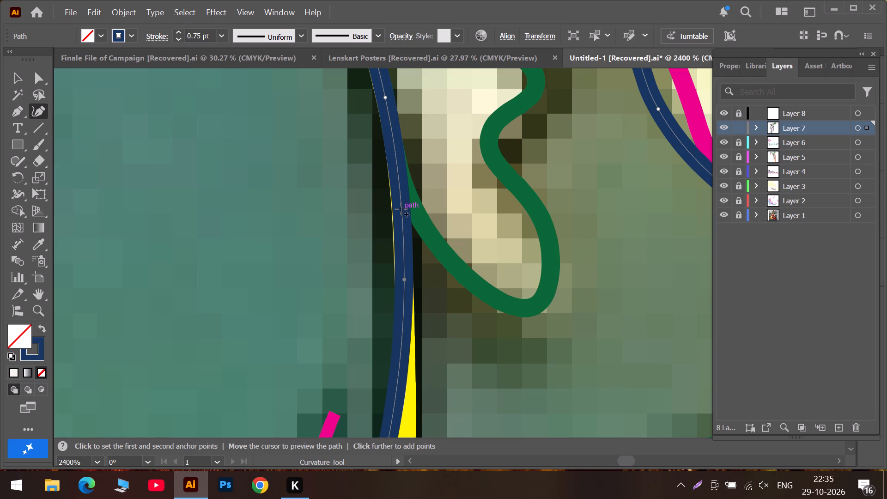
pyautogui.moveTo(401, 209); pyautogui.dragTo(404, 220)
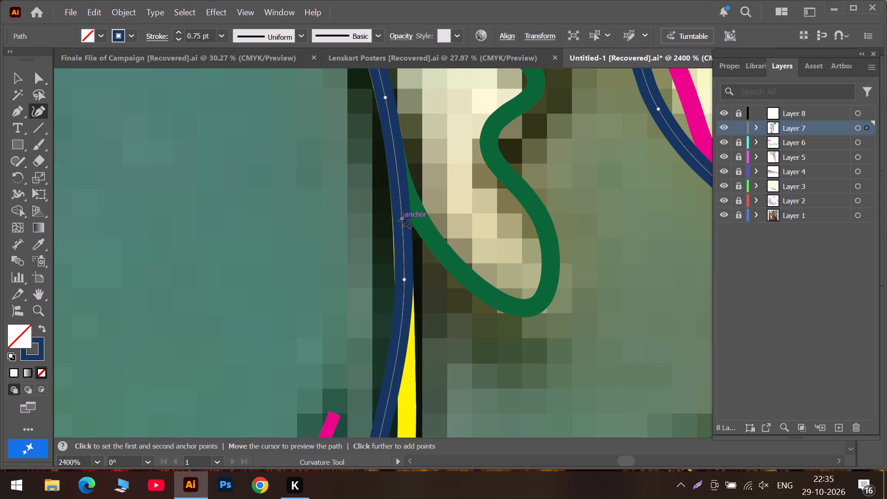
pyautogui.moveTo(404, 220); pyautogui.dragTo(401, 225)
# Fit the navy edge onto the yellow line around the green fold line's end, adding an anchor at the junction and two above it.
pyautogui.scroll(-7, 401, 226)
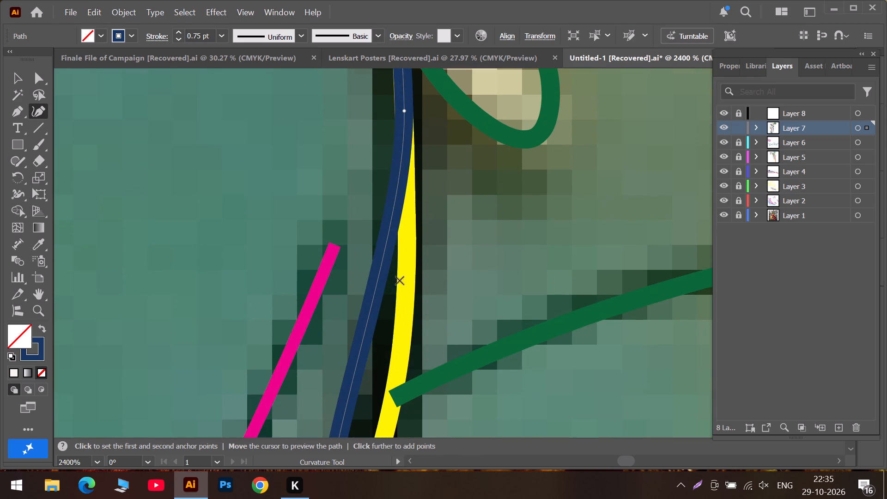
pyautogui.scroll(-5, 391, 305)
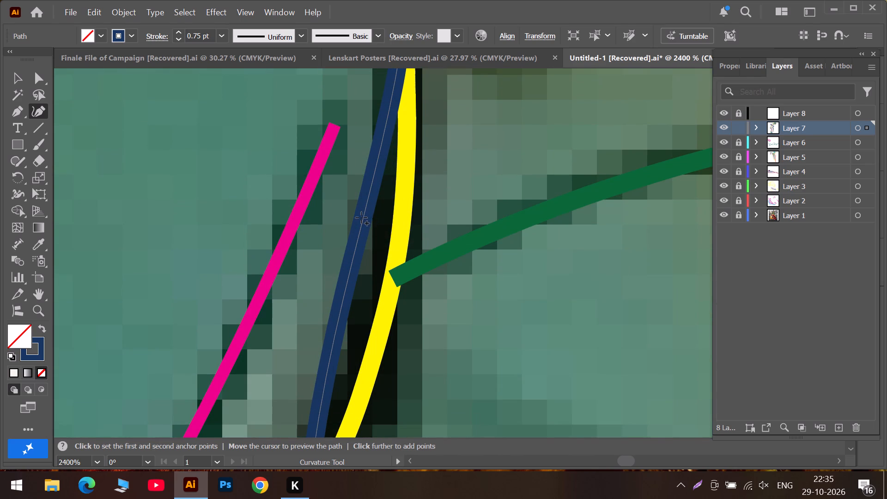
pyautogui.moveTo(364, 221); pyautogui.dragTo(395, 262)
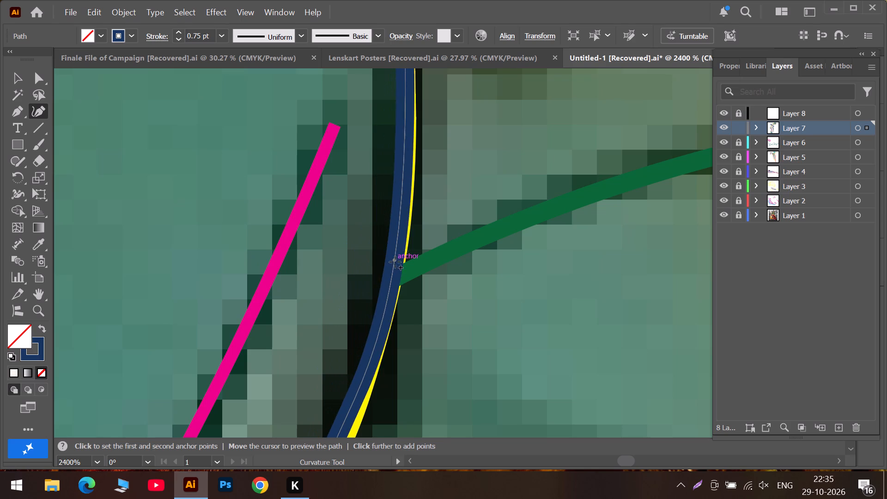
pyautogui.moveTo(395, 262); pyautogui.dragTo(397, 256)
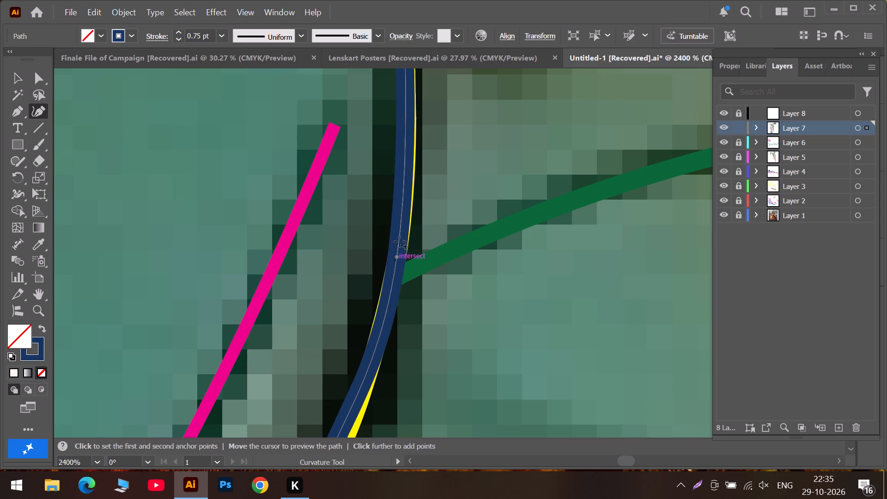
pyautogui.moveTo(400, 240); pyautogui.dragTo(409, 152)
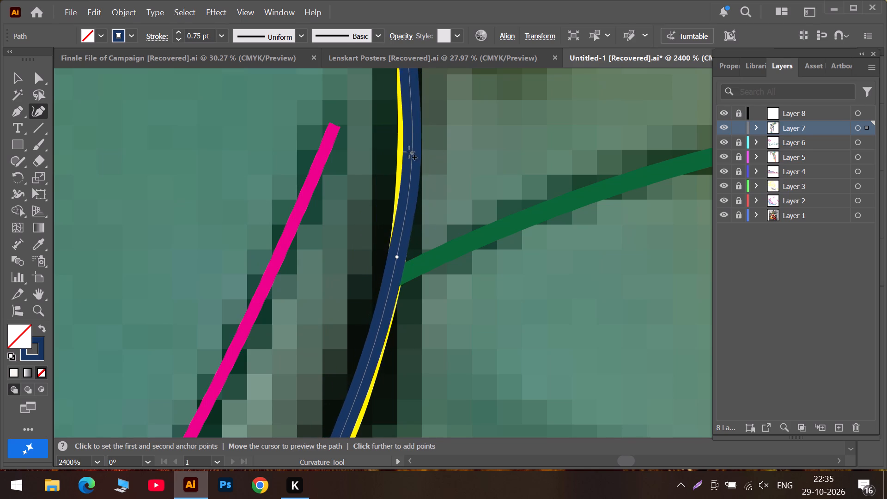
pyautogui.moveTo(409, 152); pyautogui.dragTo(407, 152)
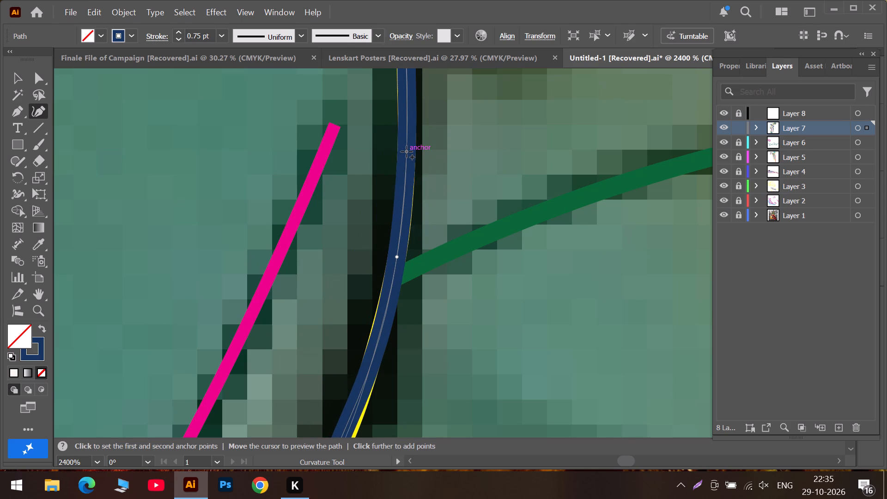
pyautogui.scroll(5, 407, 152)
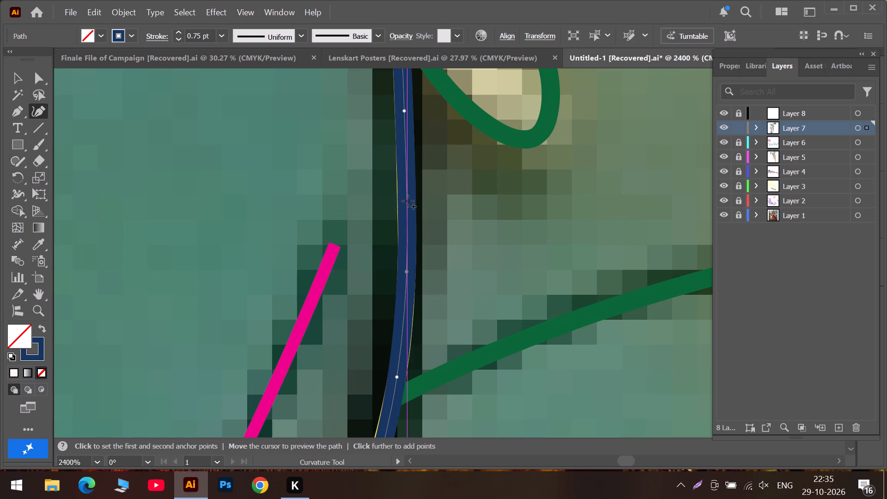
pyautogui.moveTo(406, 200); pyautogui.dragTo(407, 205)
# Add an anchor to the navy edge below the green fold line's end and shift it onto the yellow line.
pyautogui.scroll(-6, 401, 213)
pyautogui.scroll(-3, 395, 272)
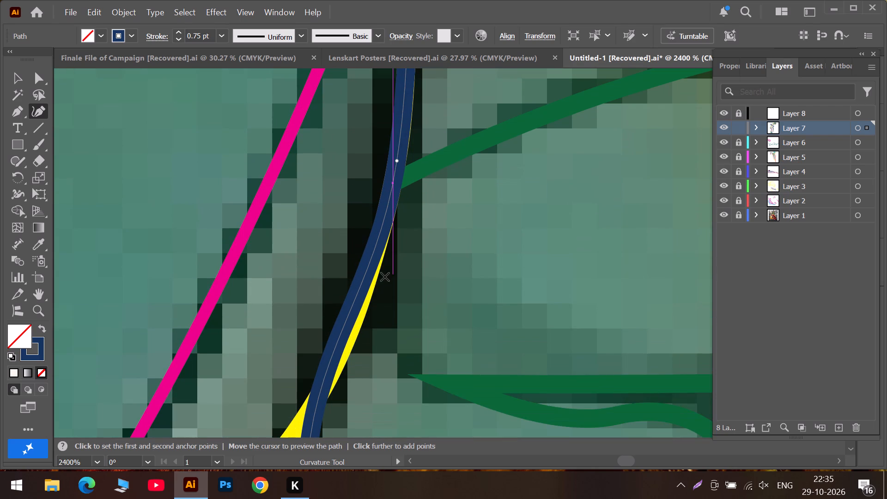
pyautogui.moveTo(365, 277); pyautogui.dragTo(366, 278)
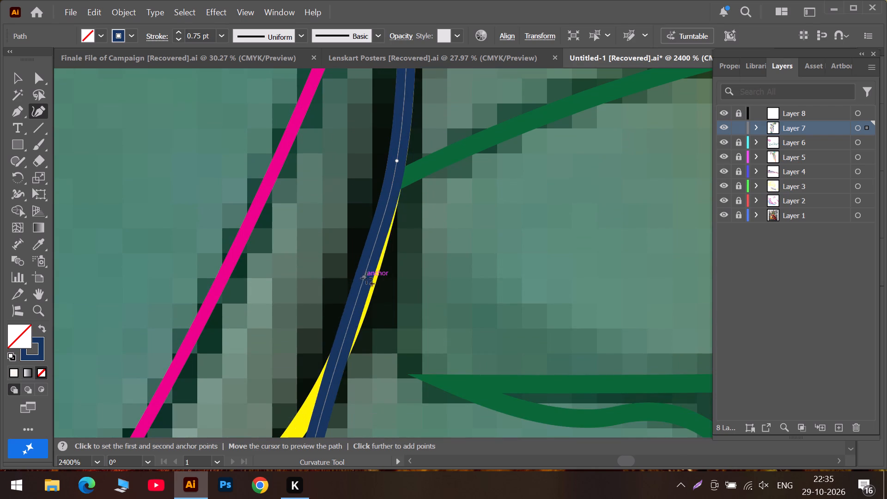
pyautogui.moveTo(366, 278); pyautogui.dragTo(367, 295)
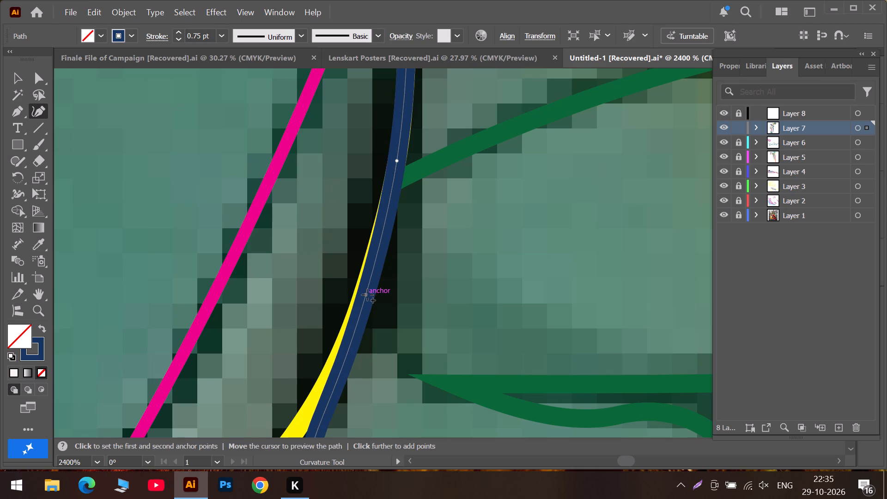
pyautogui.moveTo(367, 295); pyautogui.dragTo(365, 297)
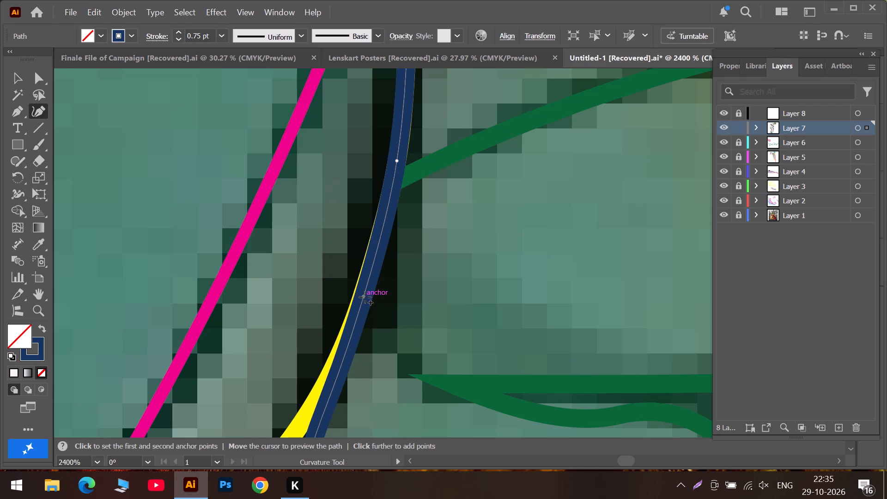
pyautogui.moveTo(365, 297); pyautogui.dragTo(361, 298)
# Convert the next lower navy anchor to a corner and move it onto the yellow line where the two outlines diverge.
pyautogui.scroll(-7, 361, 298)
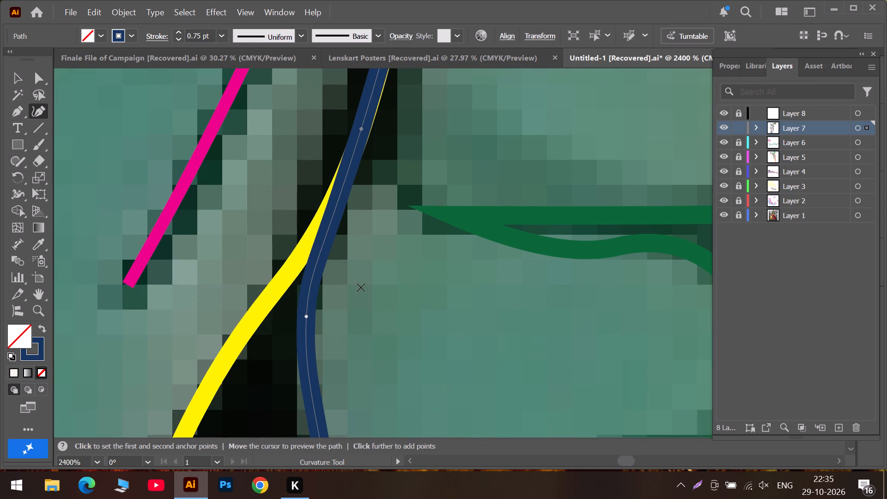
pyautogui.scroll(-4, 358, 287)
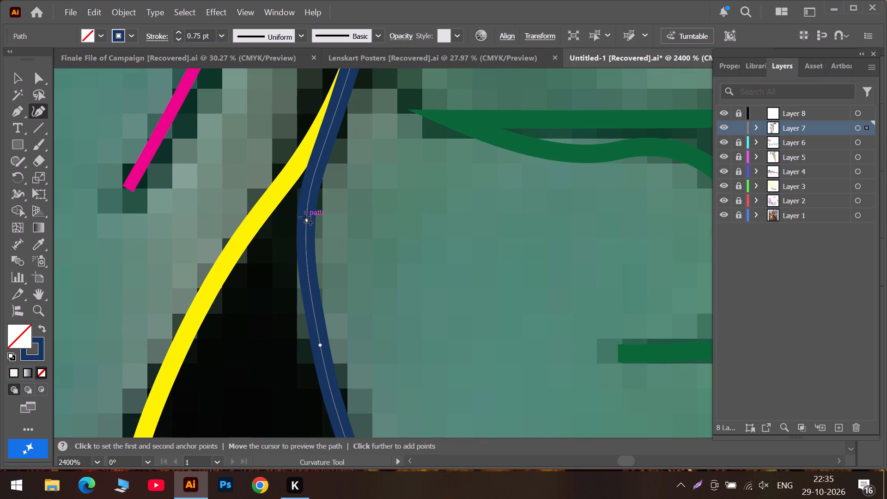
pyautogui.doubleClick(305, 220)
pyautogui.moveTo(305, 220); pyautogui.dragTo(313, 171)
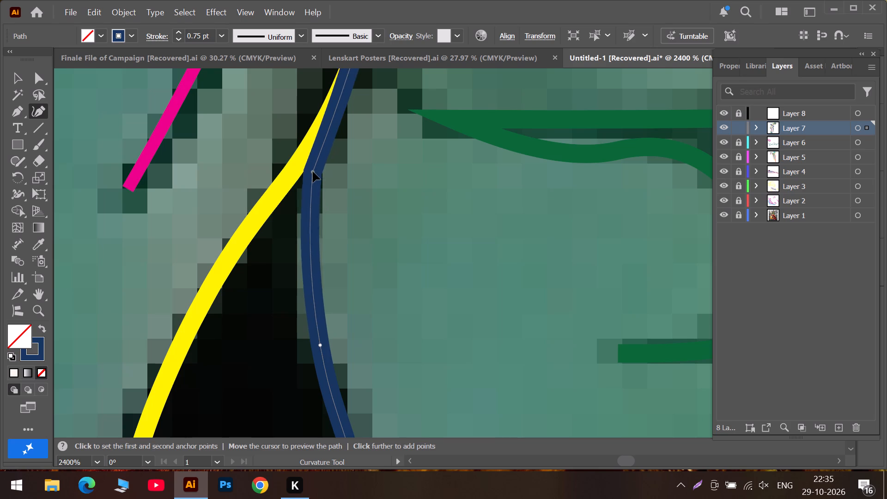
pyautogui.moveTo(313, 171); pyautogui.dragTo(293, 176)
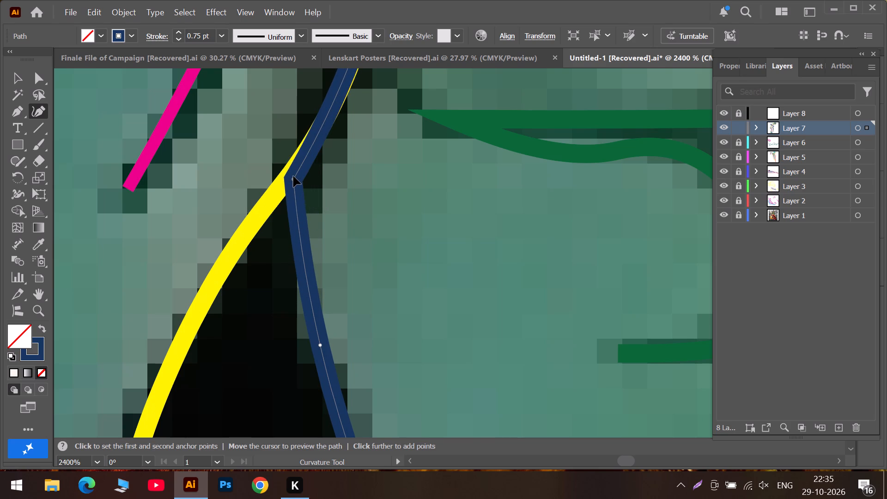
pyautogui.moveTo(293, 176); pyautogui.dragTo(292, 173)
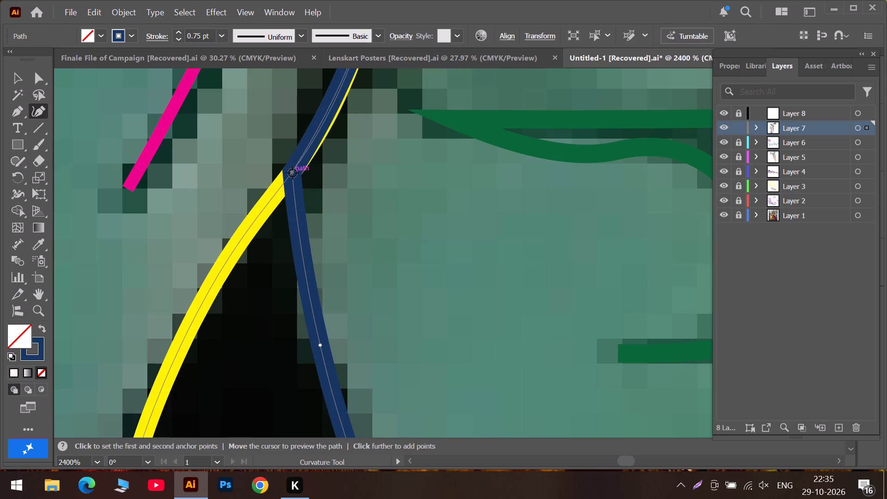
# Refine the navy edge along the yellow line above the new corner, adding two anchors and nudging the one between them.
pyautogui.scroll(5, 313, 167)
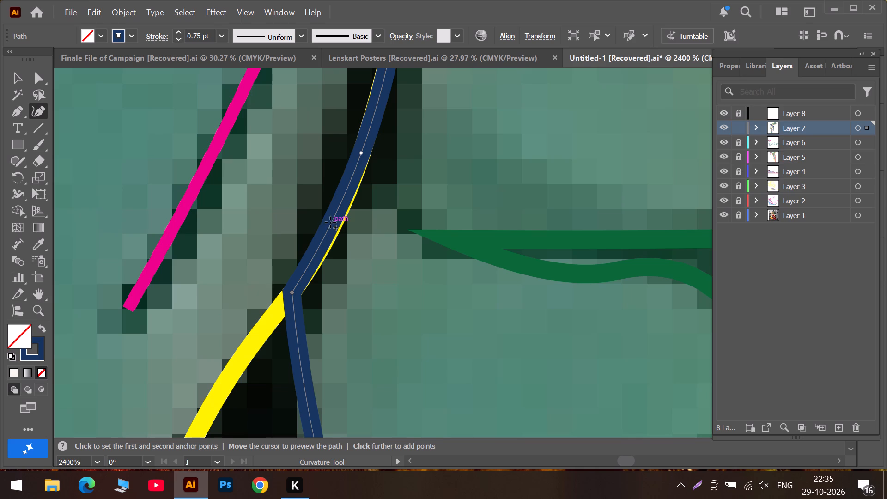
pyautogui.click(333, 224)
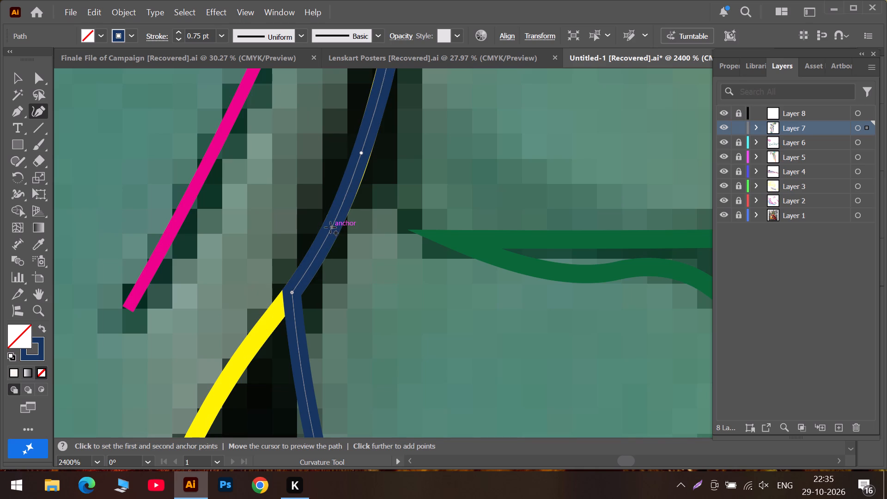
pyautogui.scroll(3, 344, 203)
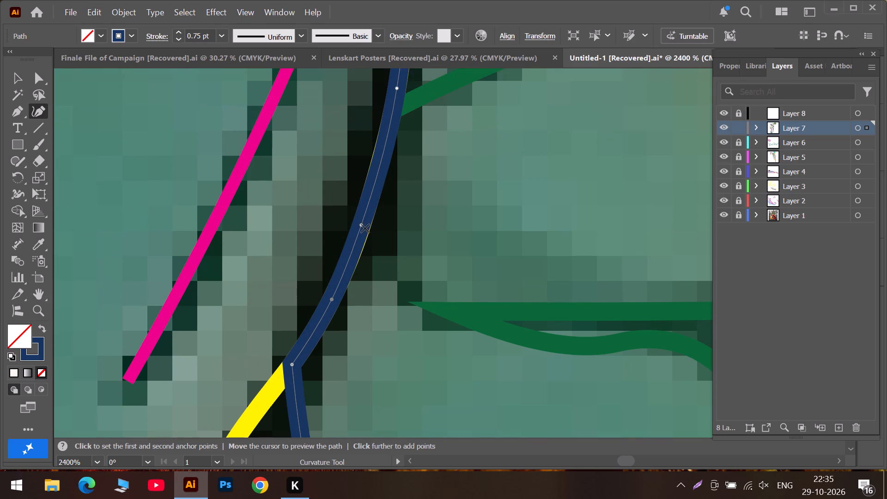
pyautogui.moveTo(363, 225); pyautogui.dragTo(364, 219)
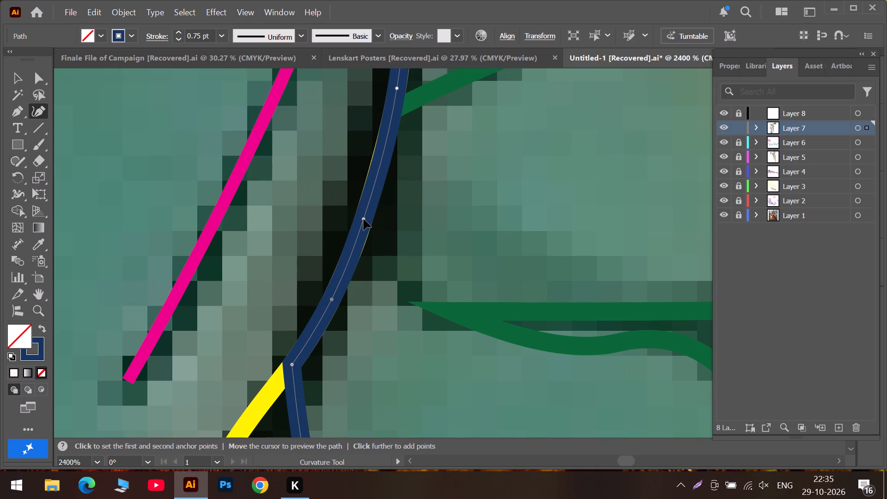
pyautogui.moveTo(364, 219); pyautogui.dragTo(364, 214)
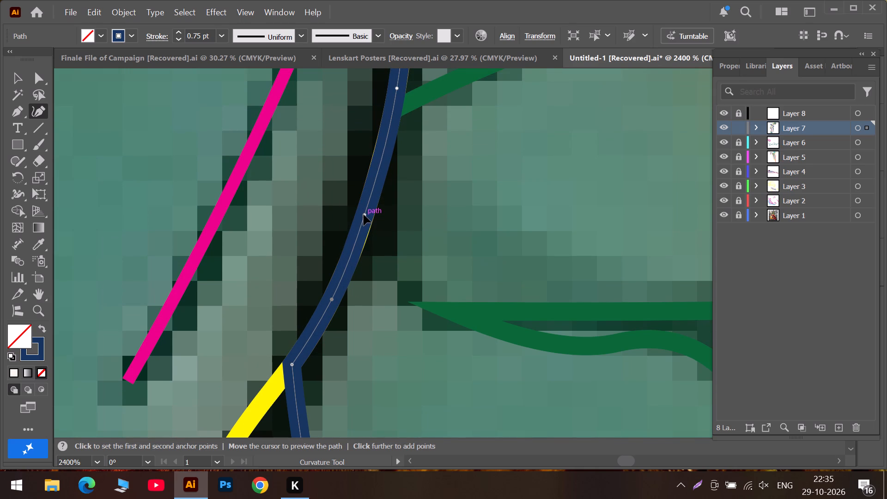
pyautogui.moveTo(364, 214); pyautogui.dragTo(365, 219)
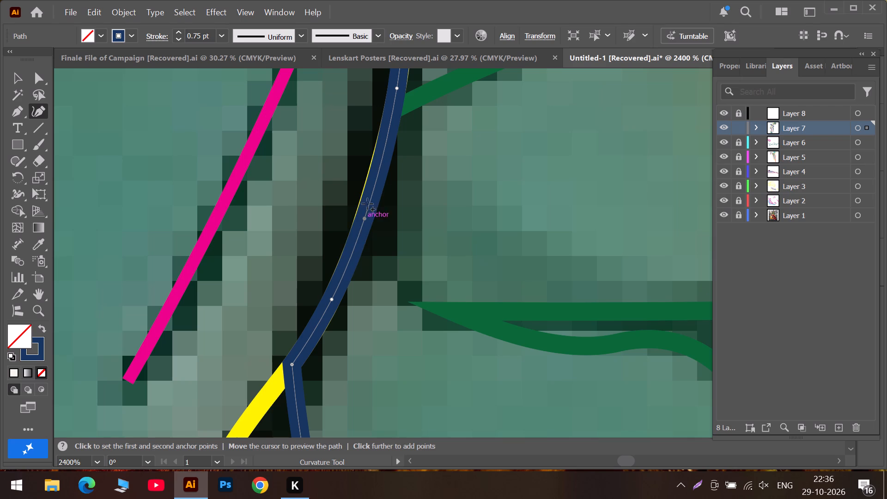
pyautogui.click(378, 171)
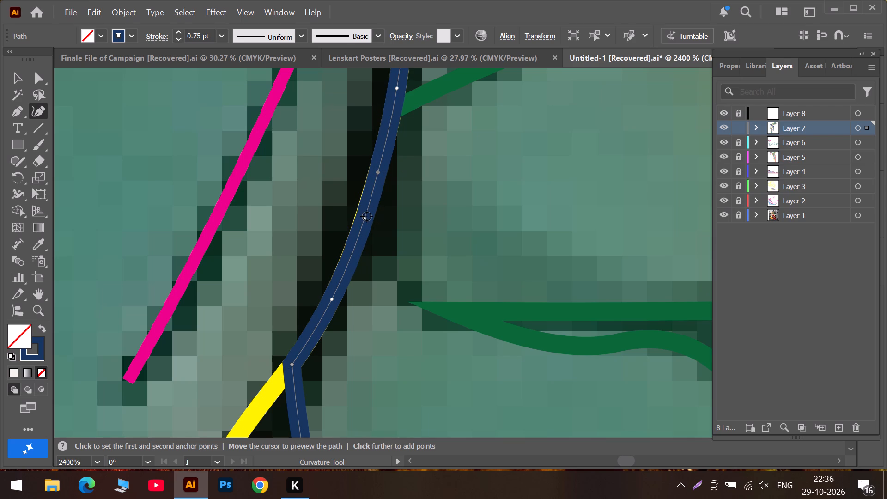
pyautogui.moveTo(364, 219); pyautogui.dragTo(362, 220)
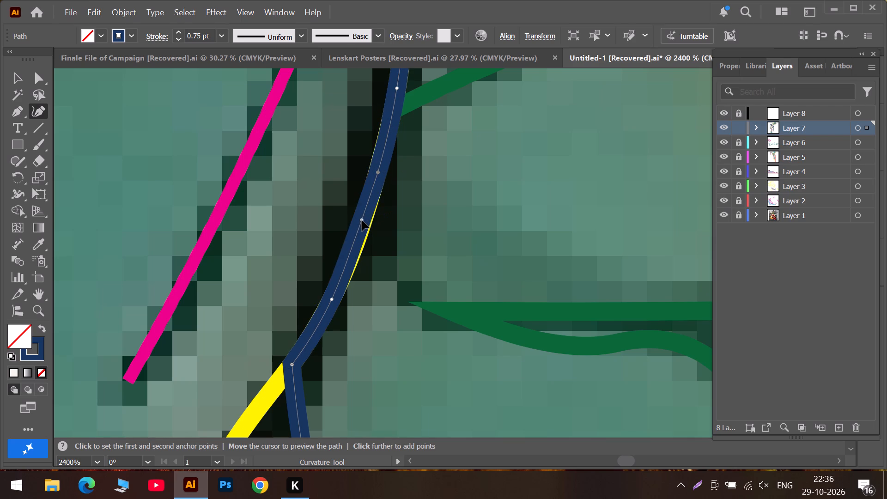
pyautogui.moveTo(362, 220); pyautogui.dragTo(363, 225)
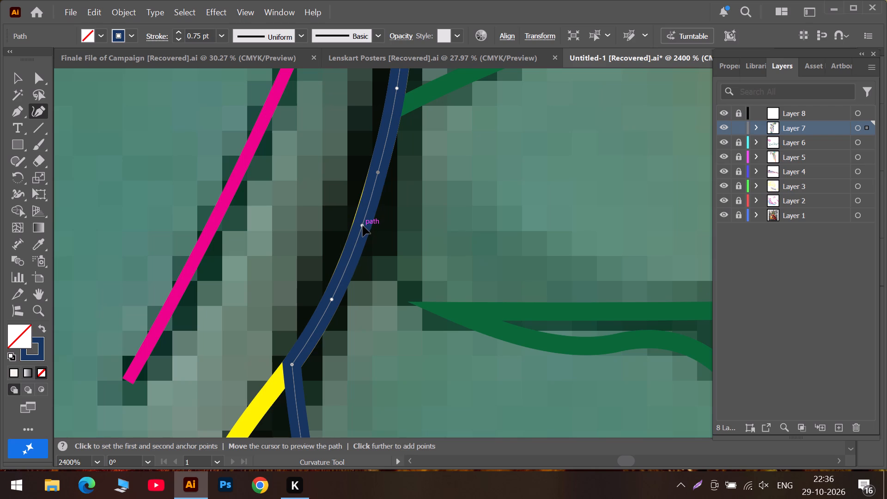
pyautogui.moveTo(363, 225); pyautogui.dragTo(360, 232)
pyautogui.moveTo(360, 232); pyautogui.dragTo(360, 231)
# Shift the anchor at the bulge on the brown area's inner edge slightly inward to soften the navy outline's bend.
pyautogui.scroll(6, 367, 218)
pyautogui.scroll(-5, 371, 211)
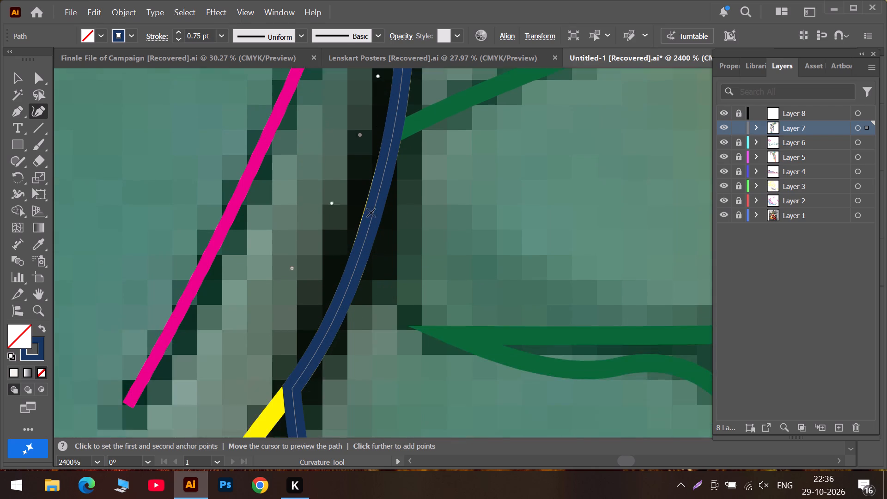
pyautogui.scroll(-9, 371, 213)
pyautogui.scroll(-7, 377, 283)
pyautogui.scroll(-7, 395, 335)
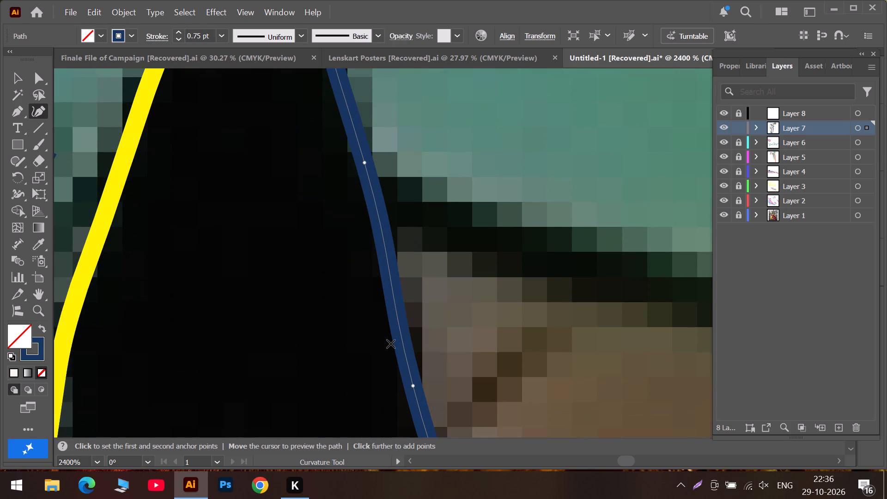
pyautogui.scroll(-7, 391, 340)
pyautogui.scroll(-14, 476, 331)
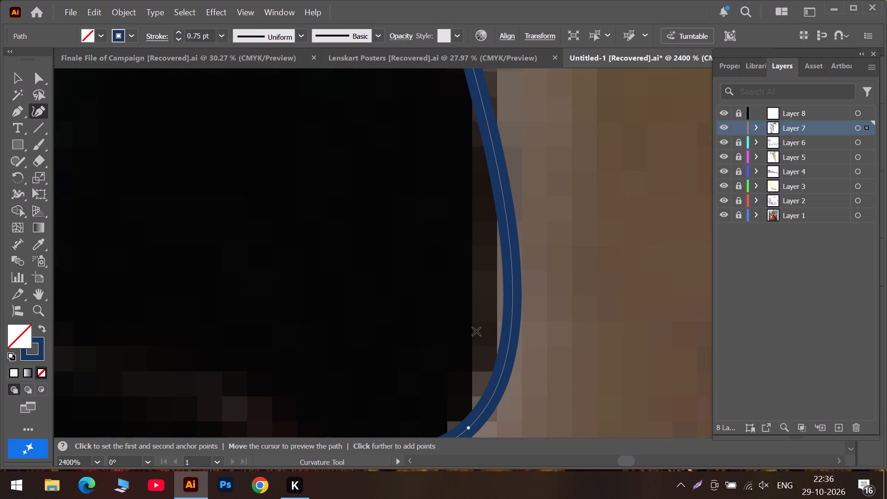
pyautogui.scroll(-1, 476, 332)
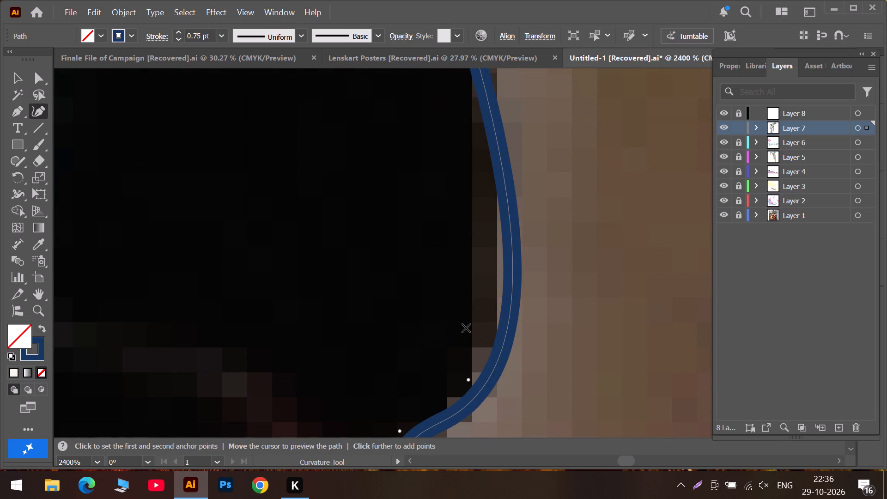
pyautogui.keyDown('alt'); pyautogui.scroll(-4, 555, 210); pyautogui.keyUp('alt')
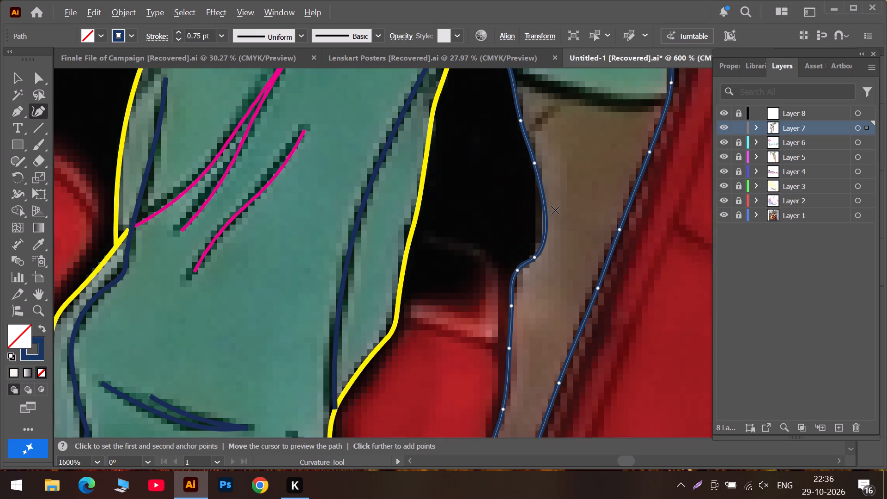
pyautogui.click(533, 255)
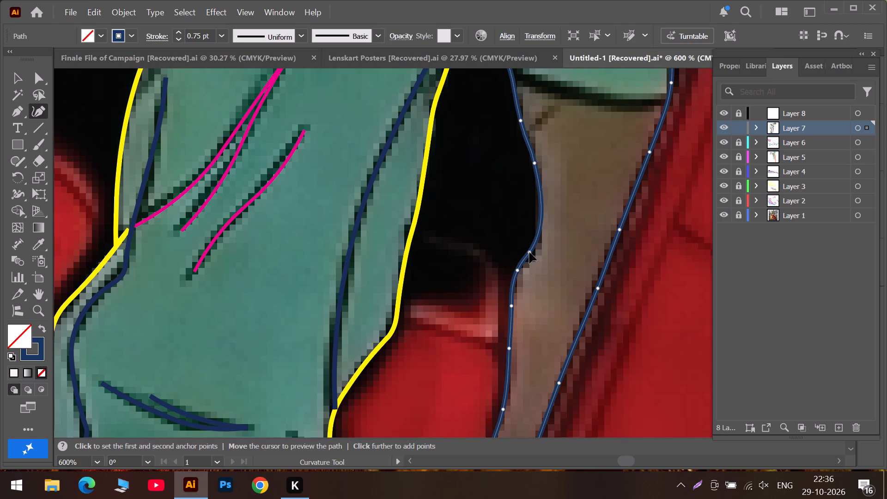
# Move the navy outline's bottom tip anchor slightly outward and down to match the brown area's lower point.
pyautogui.scroll(-14, 538, 255)
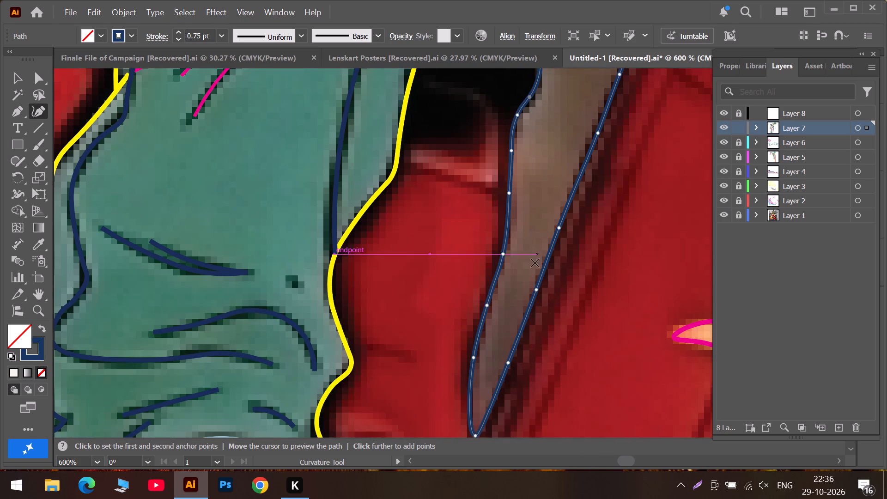
pyautogui.scroll(-6, 520, 378)
pyautogui.keyDown('alt'); pyautogui.scroll(2, 475, 376); pyautogui.keyUp('alt')
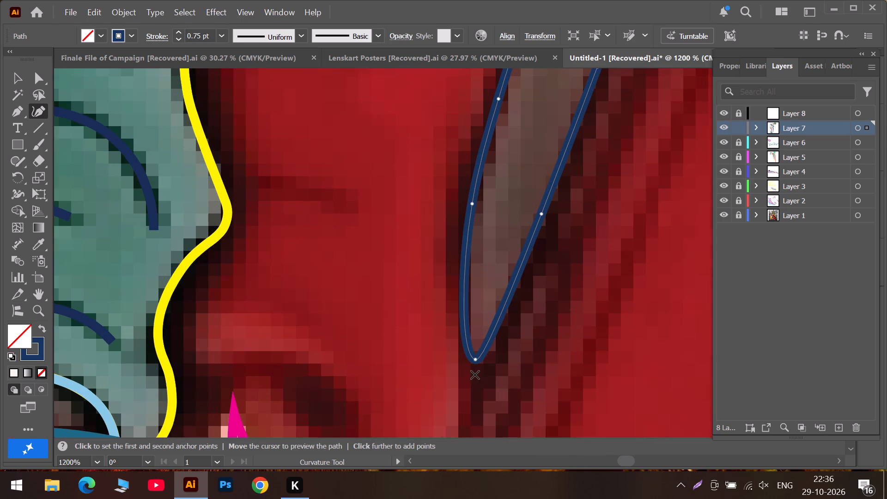
pyautogui.moveTo(477, 361); pyautogui.dragTo(484, 365)
pyautogui.keyDown('alt'); pyautogui.scroll(-2, 498, 356); pyautogui.keyUp('alt')
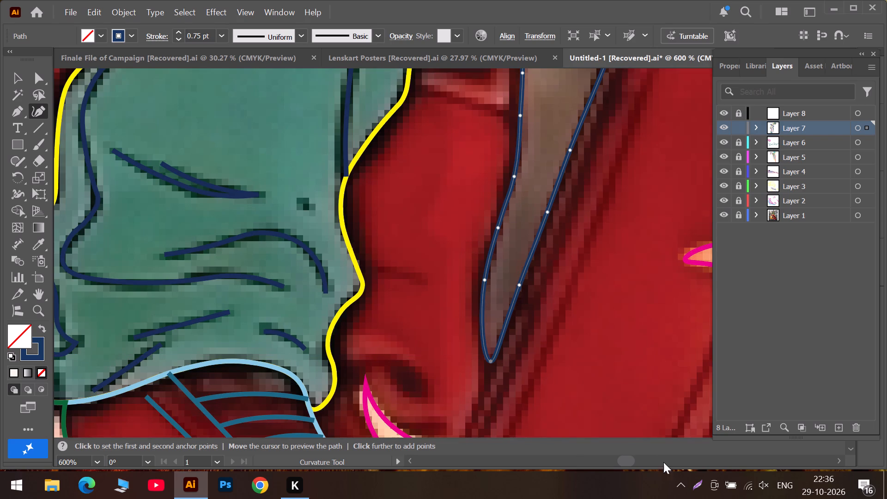
# Fit the navy edge below the pointed notch to the magenta outline, moving the lower corner and mid-curve anchors onto it and adding one anchor between them.
pyautogui.moveTo(644, 464); pyautogui.dragTo(643, 458)
pyautogui.scroll(2, 101, 186)
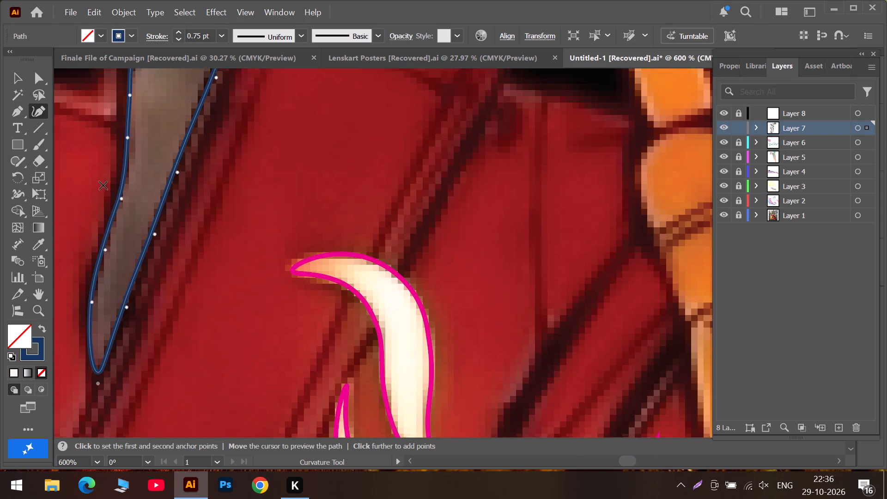
pyautogui.scroll(4, 103, 185)
pyautogui.scroll(13, 206, 154)
pyautogui.scroll(2, 292, 134)
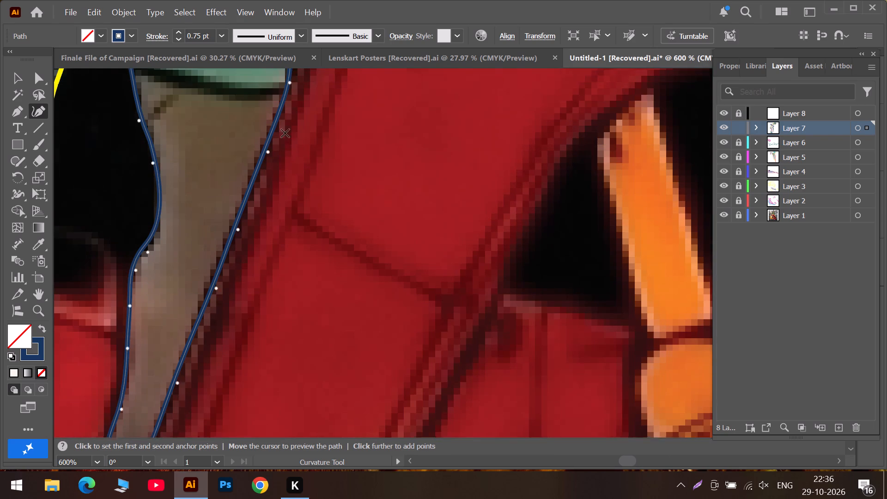
pyautogui.scroll(16, 285, 133)
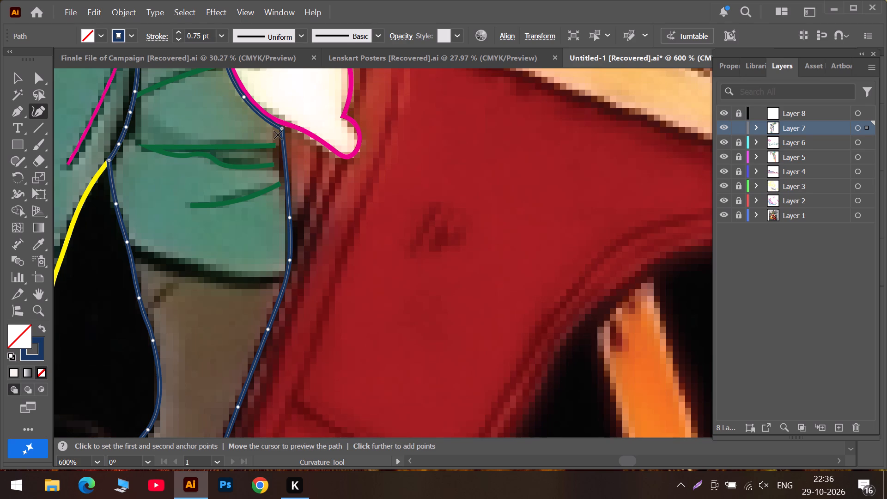
pyautogui.keyDown('alt'); pyautogui.scroll(2, 278, 135); pyautogui.keyUp('alt')
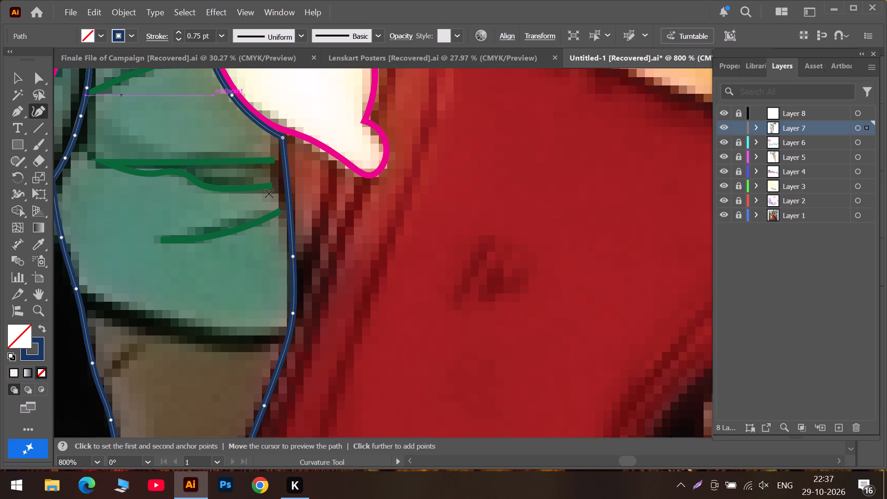
pyautogui.scroll(4, 291, 147)
pyautogui.scroll(2, 268, 183)
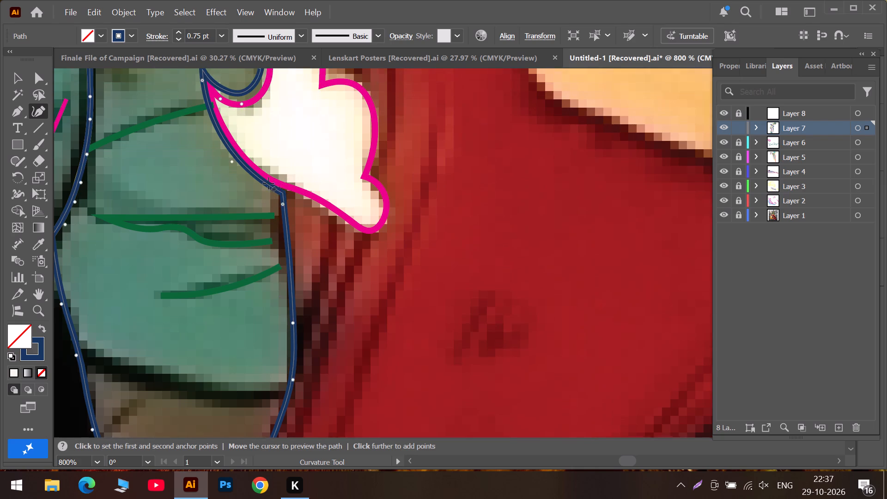
pyautogui.scroll(7, 268, 183)
pyautogui.scroll(4, 258, 268)
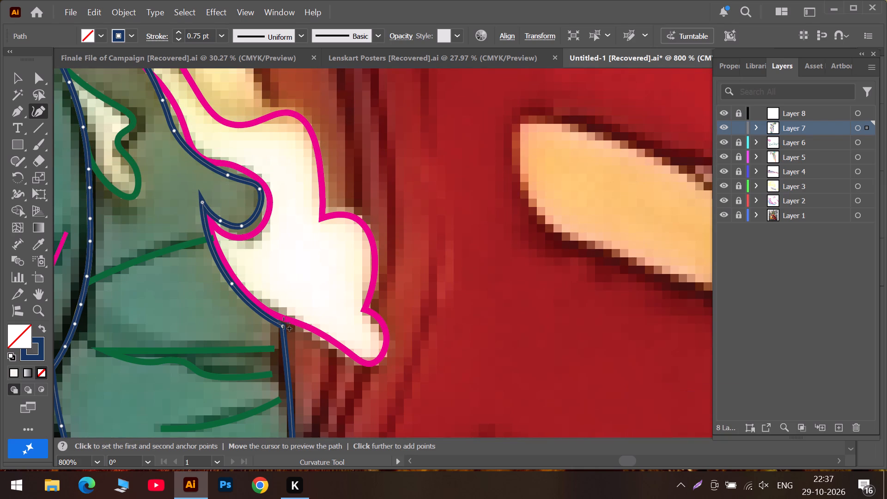
pyautogui.keyDown('alt'); pyautogui.scroll(2, 279, 327); pyautogui.keyUp('alt')
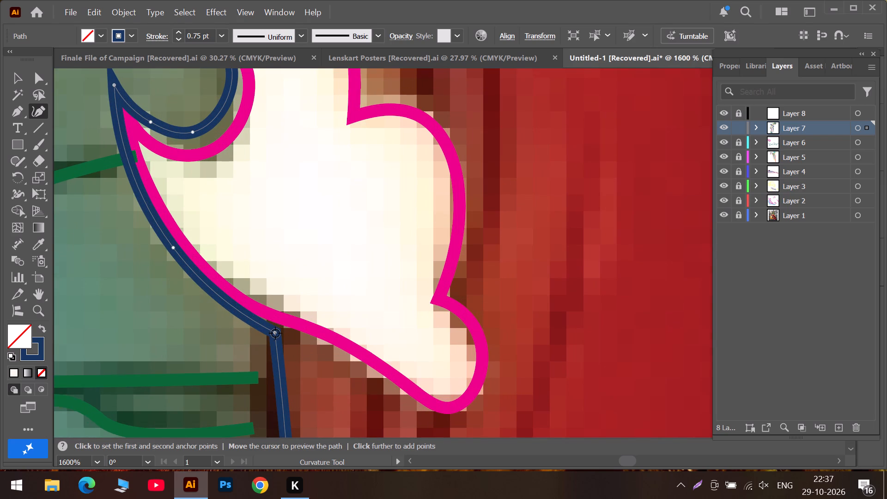
pyautogui.moveTo(275, 333); pyautogui.dragTo(282, 319)
pyautogui.moveTo(171, 246); pyautogui.dragTo(175, 246)
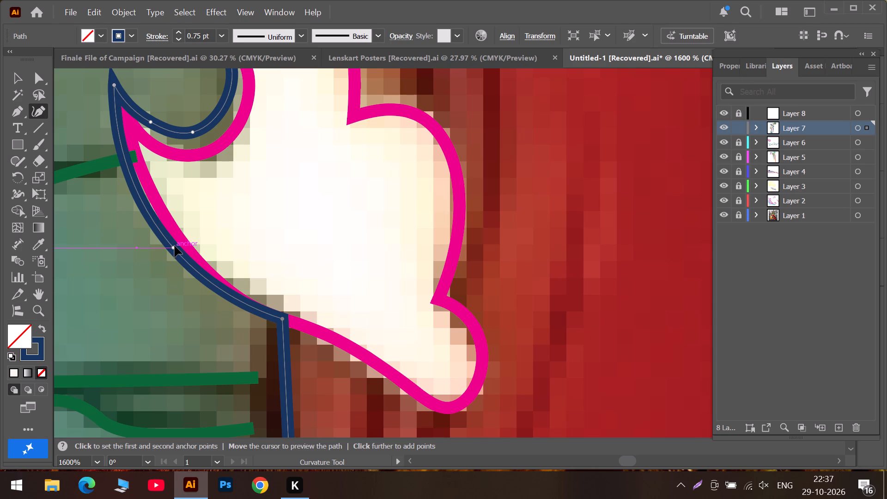
pyautogui.moveTo(175, 246); pyautogui.dragTo(182, 243)
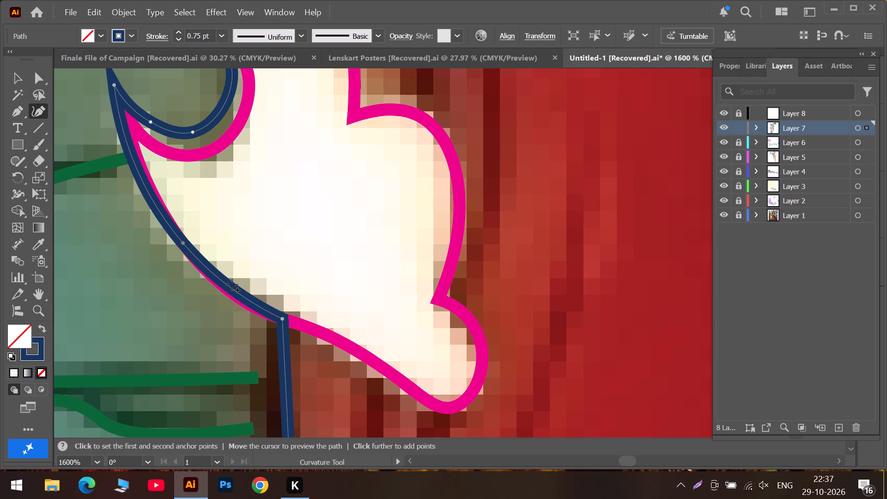
pyautogui.click(233, 291)
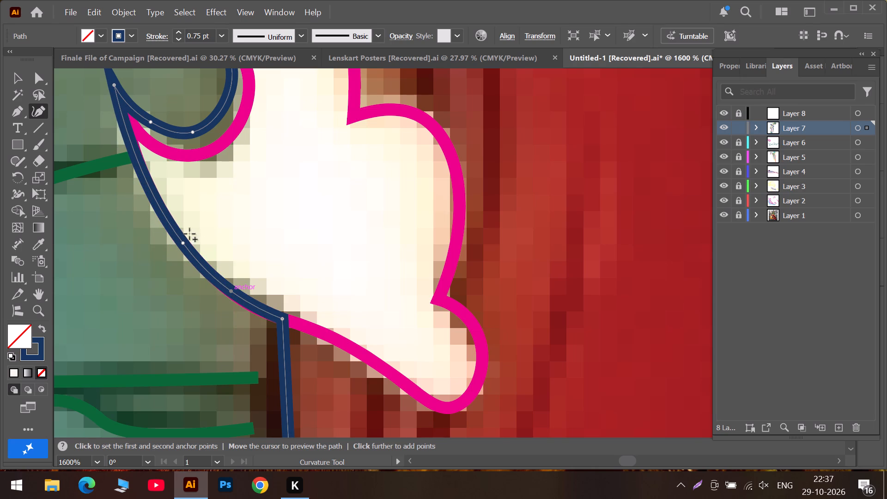
# Reshape the navy hook around the rounded lobe, moving its tip anchor, two underside anchors and outer-side anchor onto the magenta outline.
pyautogui.scroll(5, 134, 144)
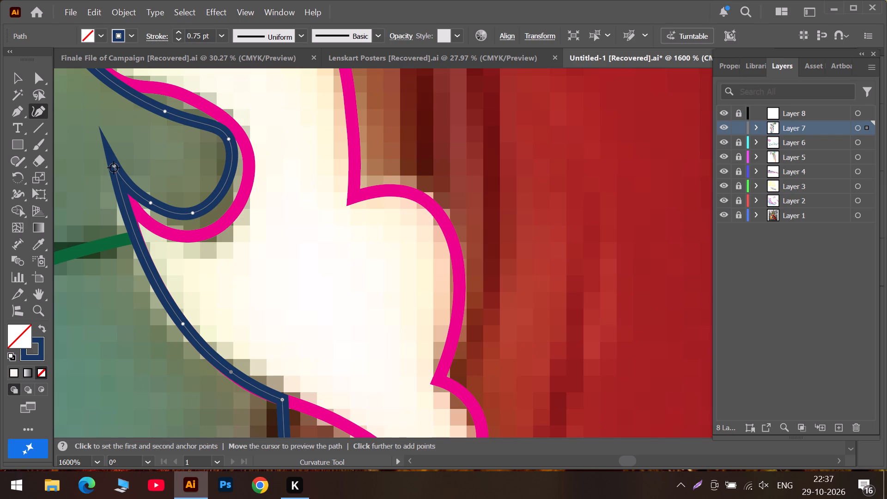
pyautogui.moveTo(114, 168); pyautogui.dragTo(129, 191)
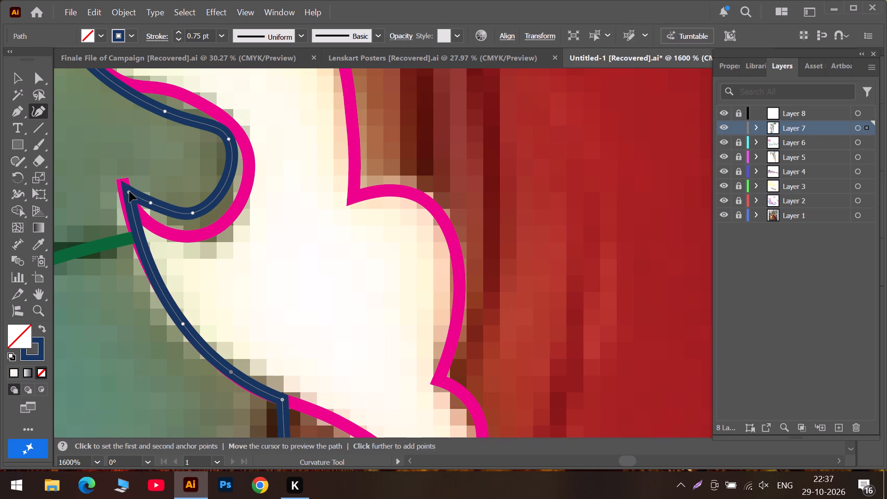
pyautogui.moveTo(129, 191); pyautogui.dragTo(127, 190)
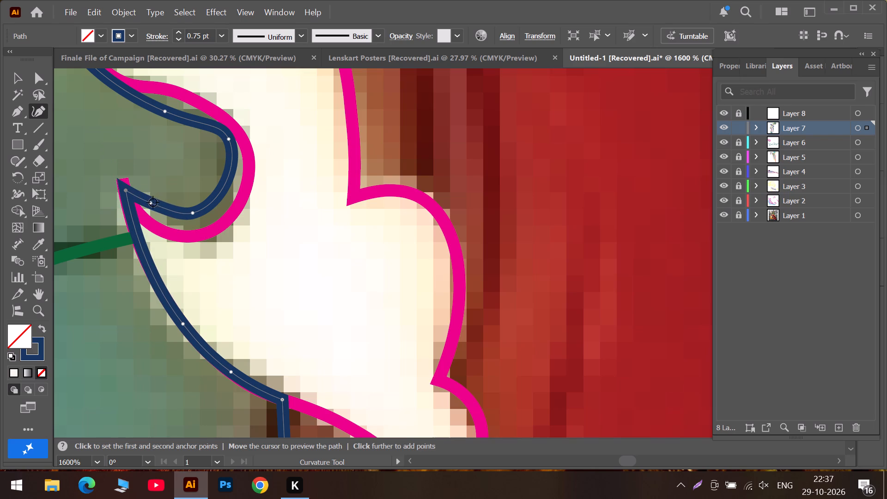
pyautogui.moveTo(153, 202); pyautogui.dragTo(153, 228)
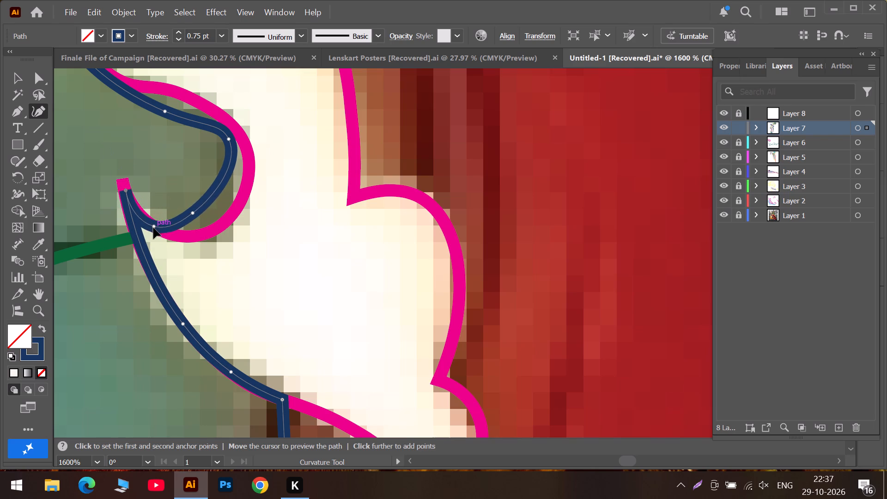
pyautogui.moveTo(153, 228); pyautogui.dragTo(156, 228)
pyautogui.moveTo(194, 213); pyautogui.dragTo(215, 230)
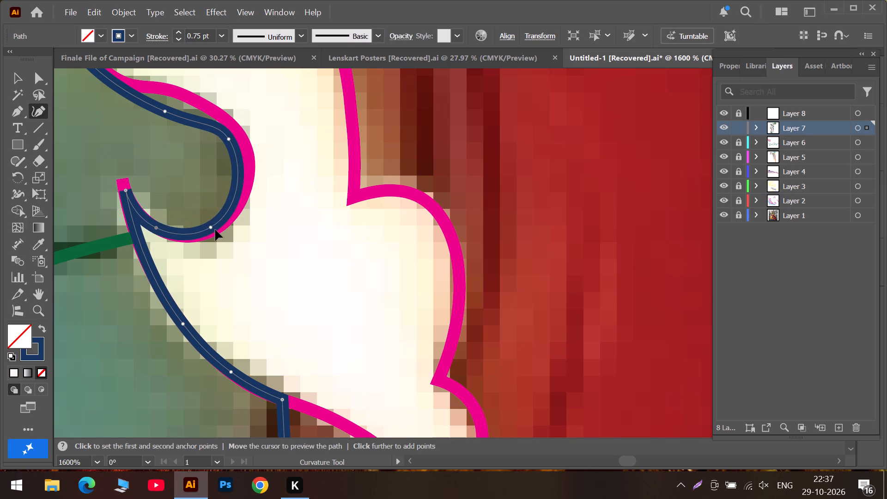
pyautogui.moveTo(215, 230); pyautogui.dragTo(217, 231)
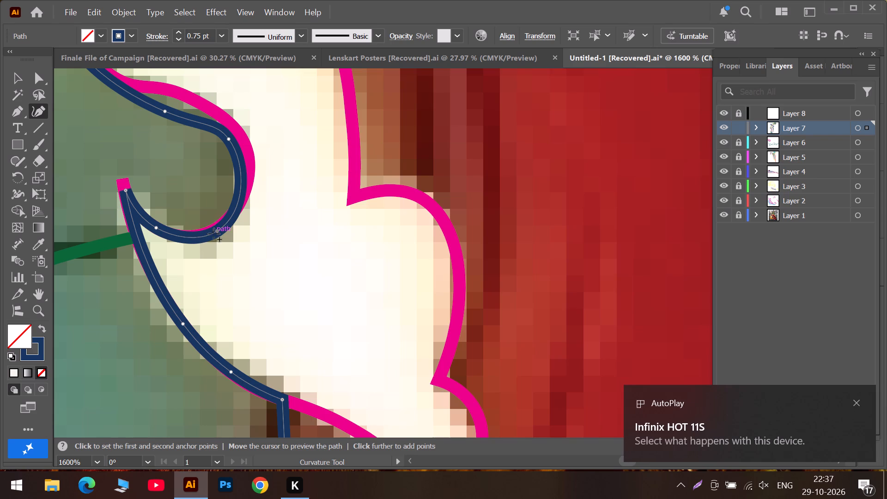
pyautogui.click(218, 233)
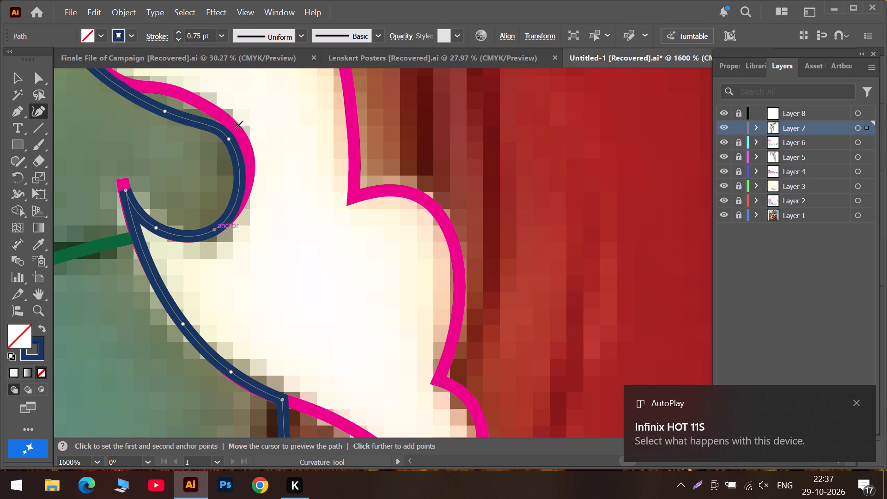
pyautogui.moveTo(228, 138); pyautogui.dragTo(242, 141)
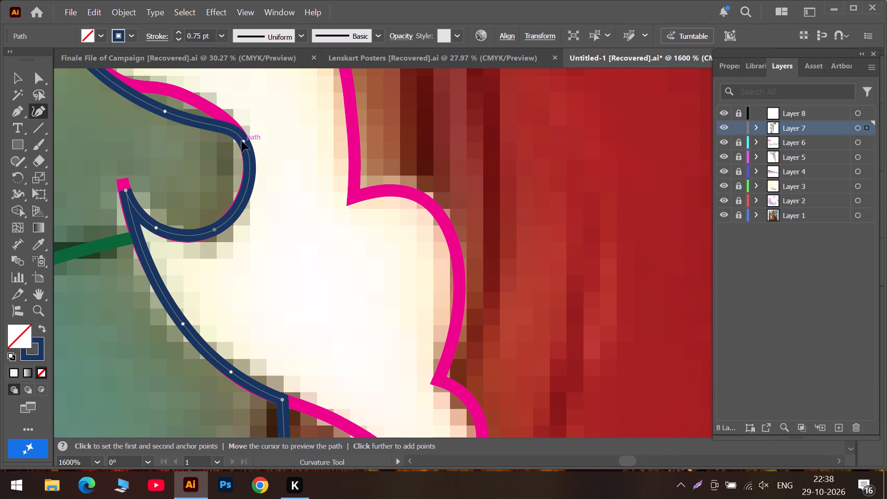
pyautogui.moveTo(242, 141); pyautogui.dragTo(240, 139)
# Fit the navy edge above the rounded lobe to the magenta line, moving its existing anchor onto it and adding four anchors along the dip.
pyautogui.scroll(3, 156, 119)
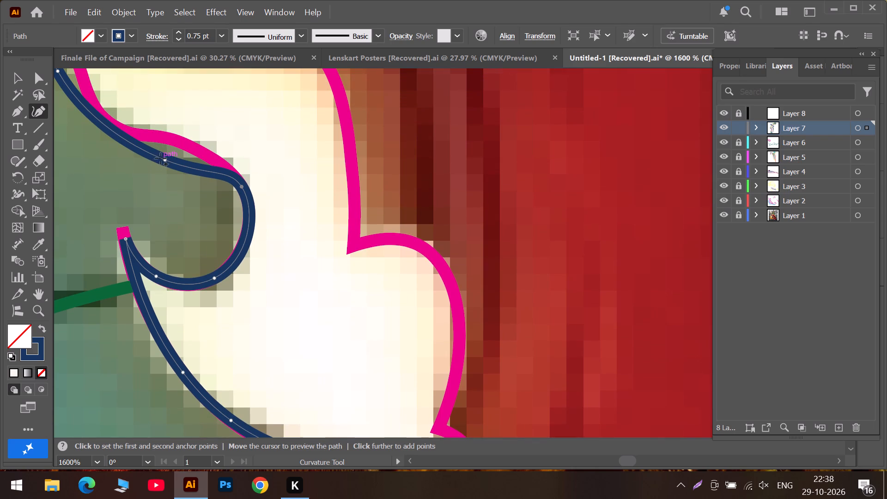
pyautogui.moveTo(165, 158); pyautogui.dragTo(208, 155)
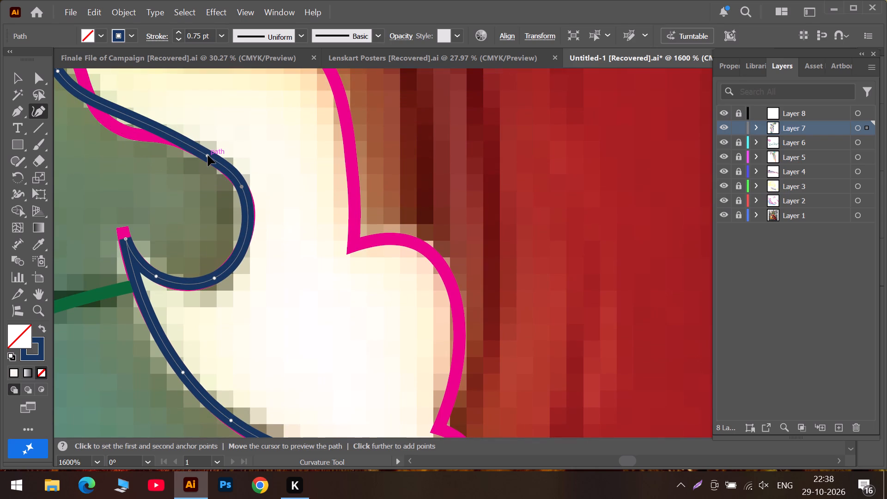
pyautogui.moveTo(208, 155); pyautogui.dragTo(207, 156)
pyautogui.scroll(2, 82, 118)
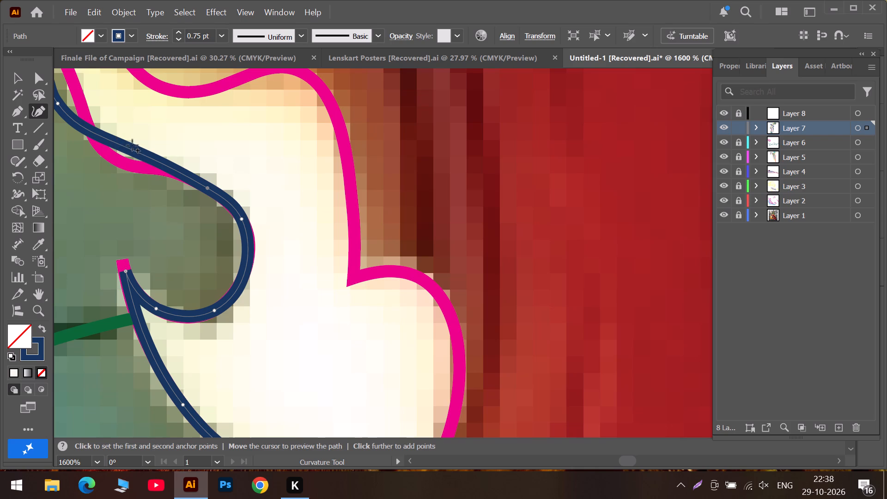
pyautogui.moveTo(128, 145); pyautogui.dragTo(124, 164)
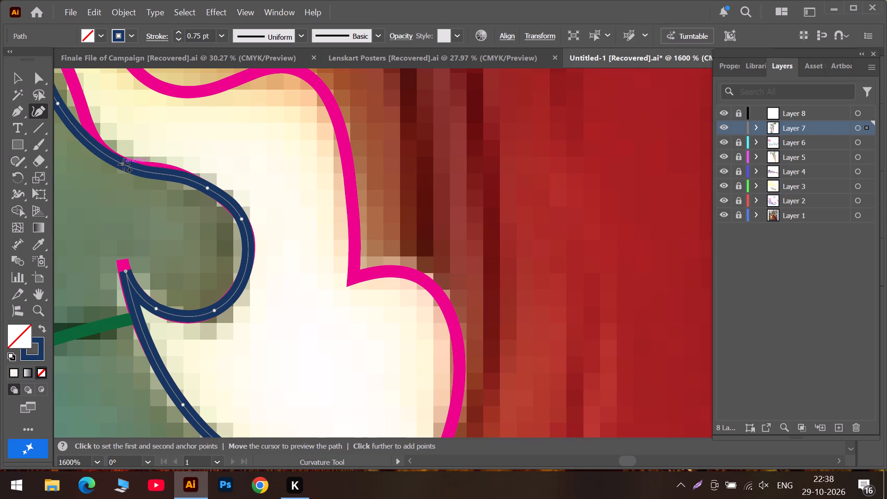
pyautogui.moveTo(124, 164); pyautogui.dragTo(117, 160)
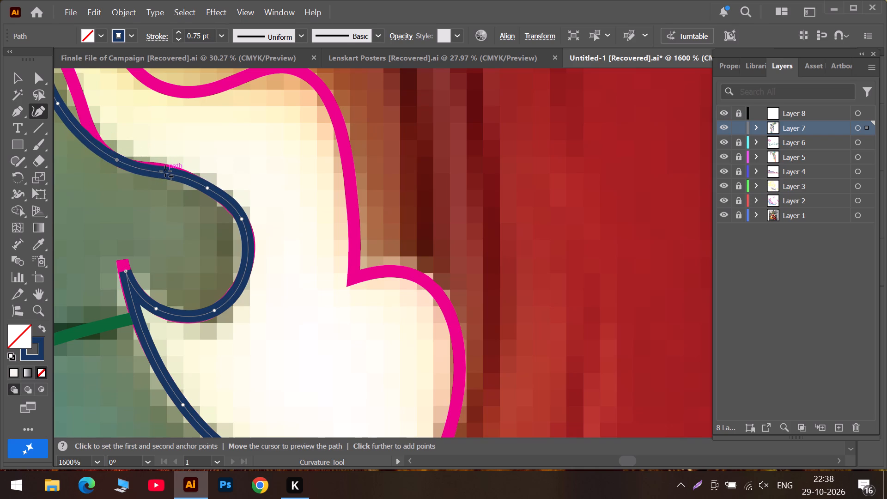
pyautogui.click(165, 171)
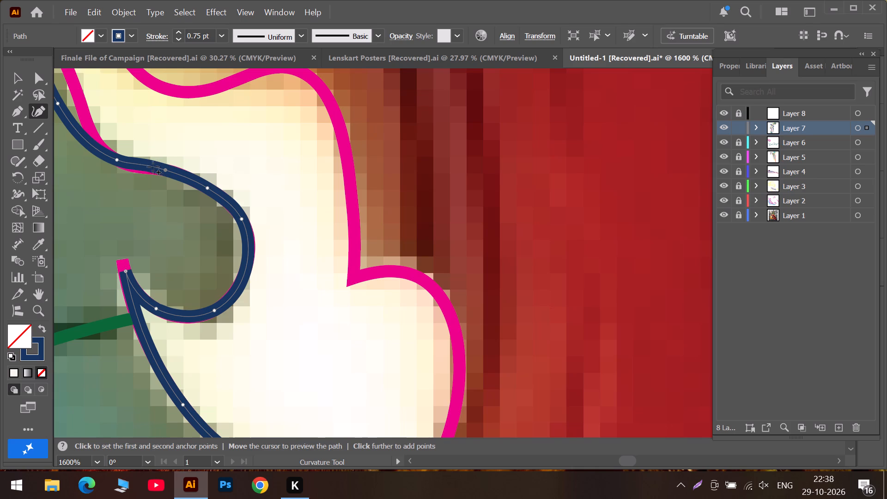
pyautogui.moveTo(149, 165); pyautogui.dragTo(141, 169)
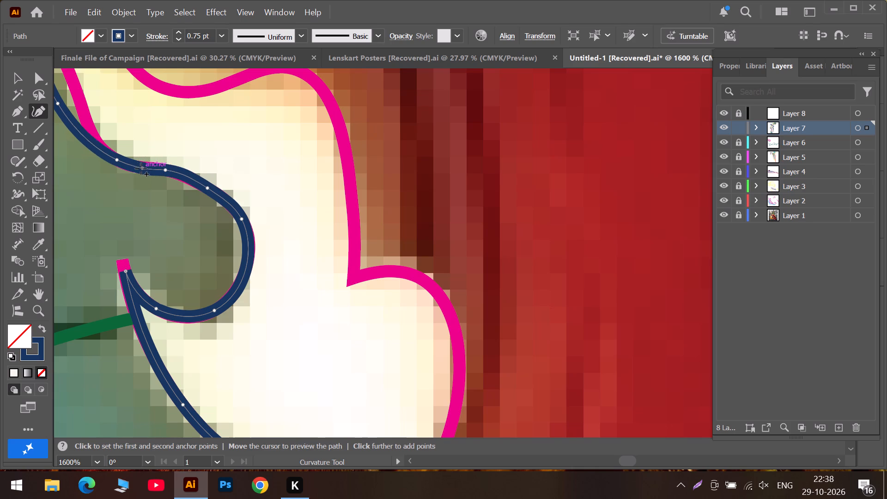
pyautogui.moveTo(141, 169); pyautogui.dragTo(138, 167)
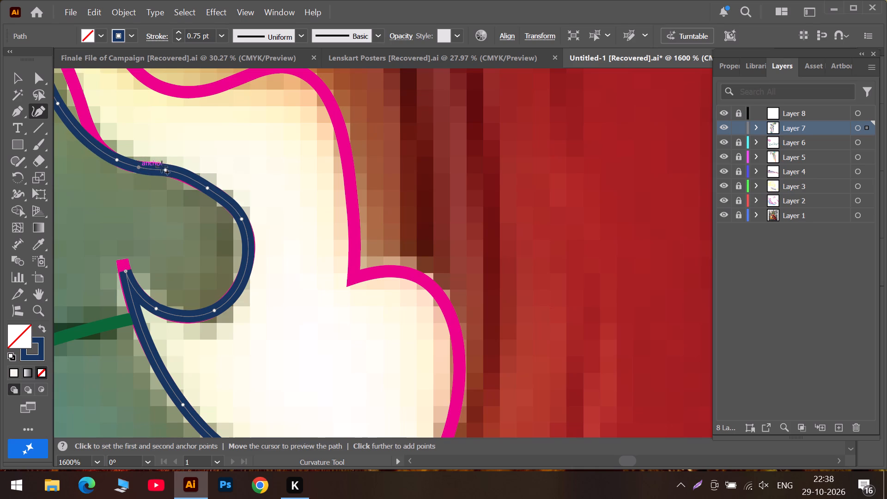
pyautogui.click(164, 169)
pyautogui.moveTo(178, 171); pyautogui.dragTo(180, 176)
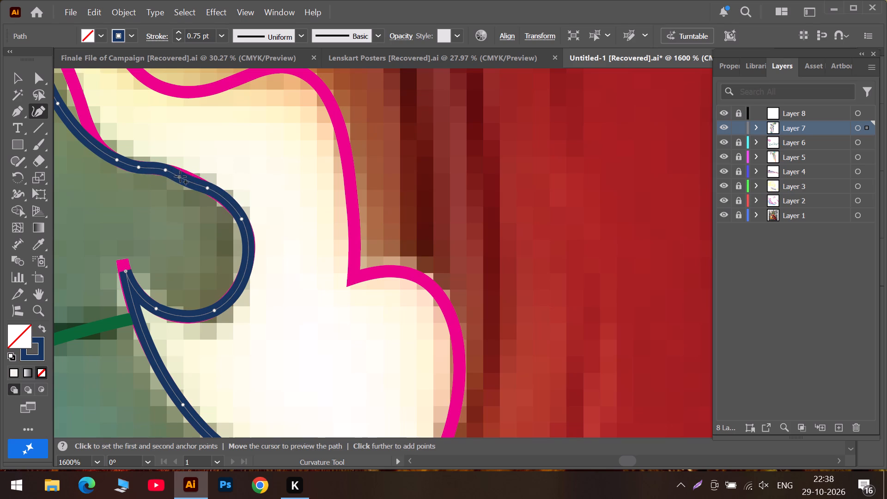
pyautogui.moveTo(180, 176); pyautogui.dragTo(184, 174)
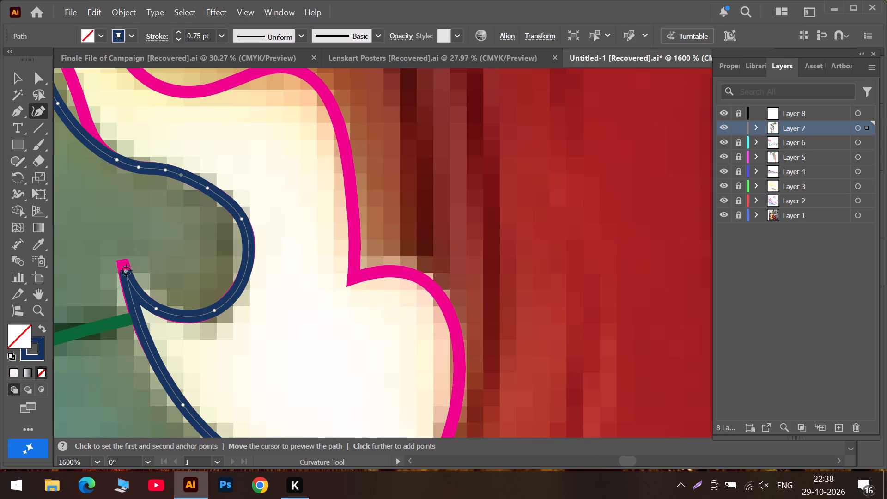
# Extend the navy notch's tip anchor up to the end of the magenta point.
pyautogui.moveTo(126, 271); pyautogui.dragTo(123, 261)
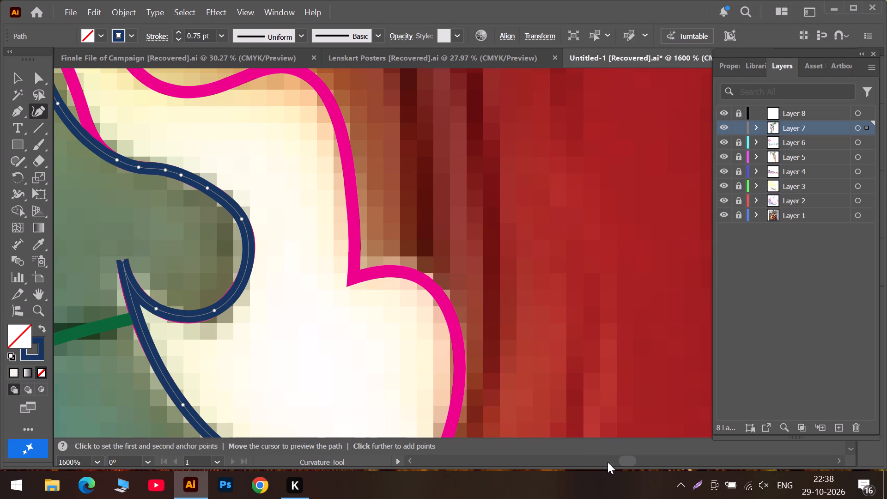
# Move the two existing anchors on the navy edge between the top corner and the lower bend onto the magenta line.
pyautogui.click(608, 462)
pyautogui.scroll(6, 537, 213)
pyautogui.scroll(4, 491, 201)
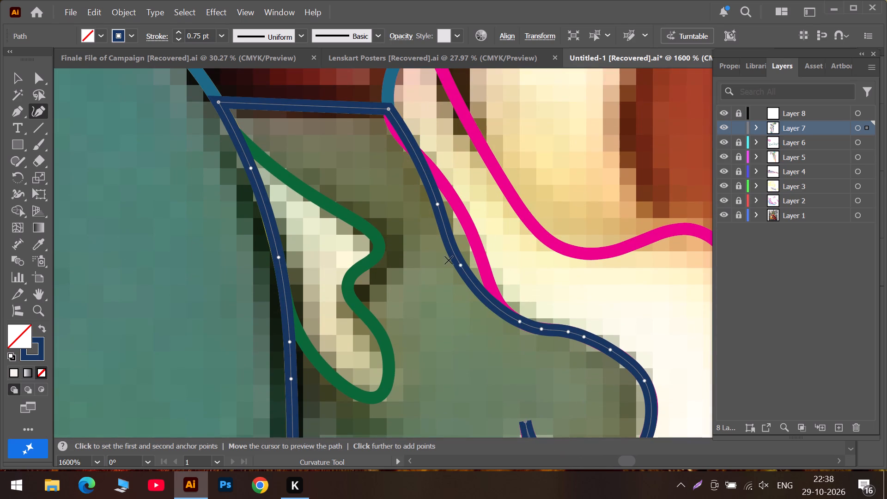
pyautogui.moveTo(460, 263); pyautogui.dragTo(482, 265)
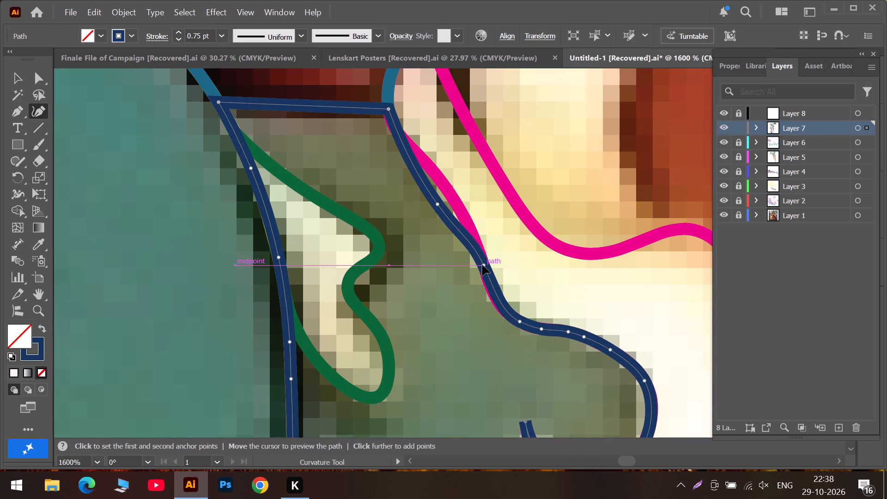
pyautogui.moveTo(482, 265); pyautogui.dragTo(489, 288)
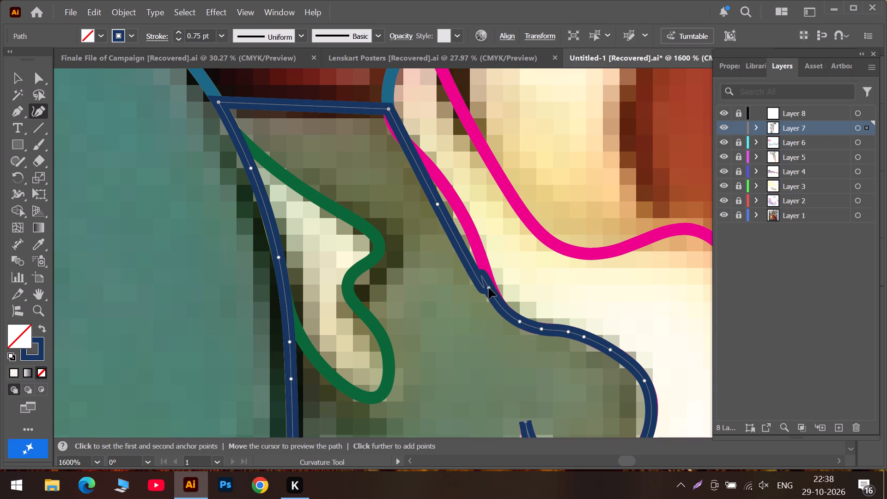
pyautogui.moveTo(489, 288); pyautogui.dragTo(491, 288)
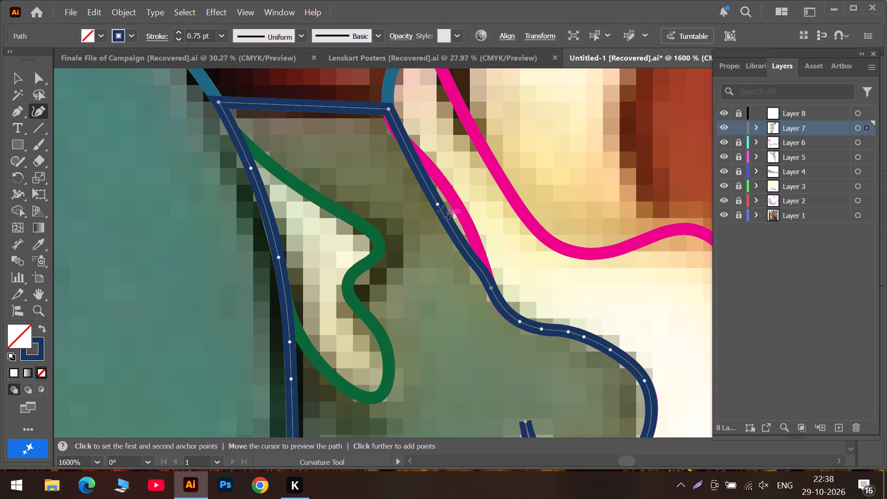
pyautogui.moveTo(439, 201); pyautogui.dragTo(449, 204)
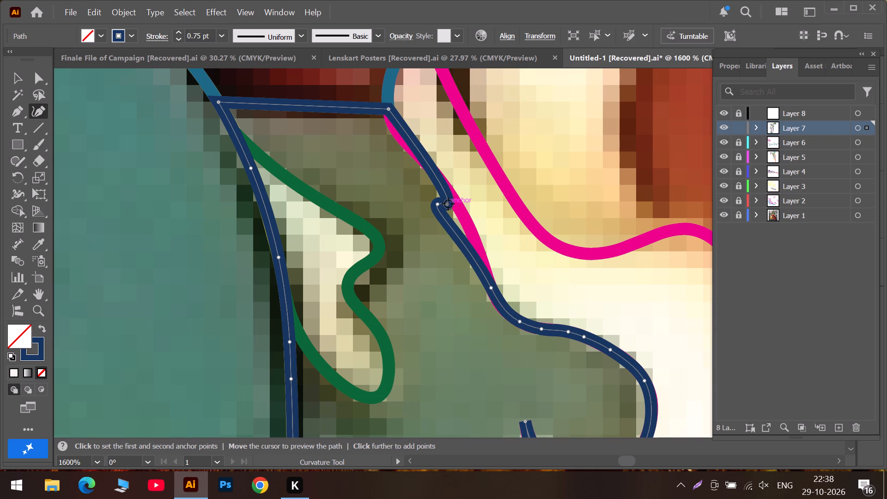
pyautogui.hotkey('ctrl', 'z')
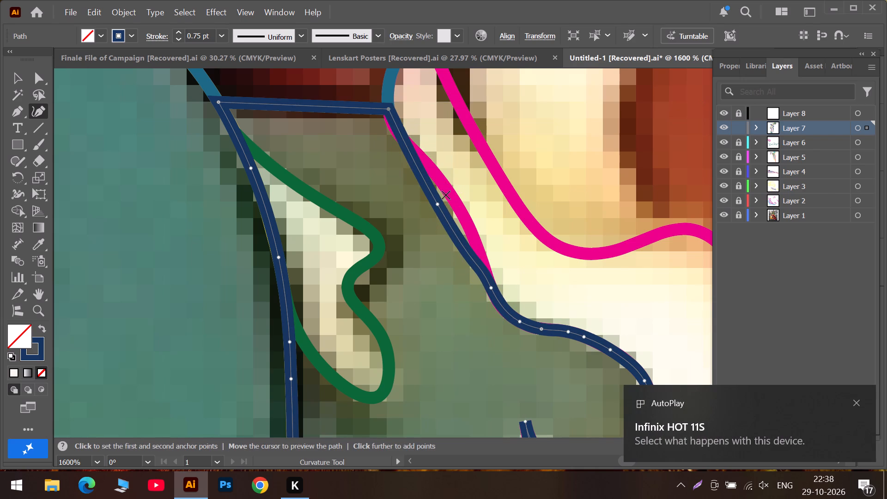
pyautogui.moveTo(440, 204); pyautogui.dragTo(438, 184)
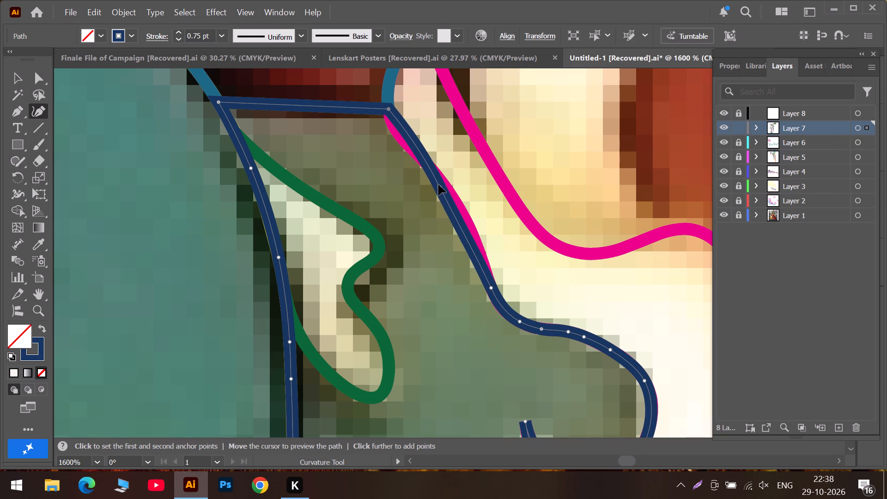
pyautogui.moveTo(438, 184); pyautogui.dragTo(439, 181)
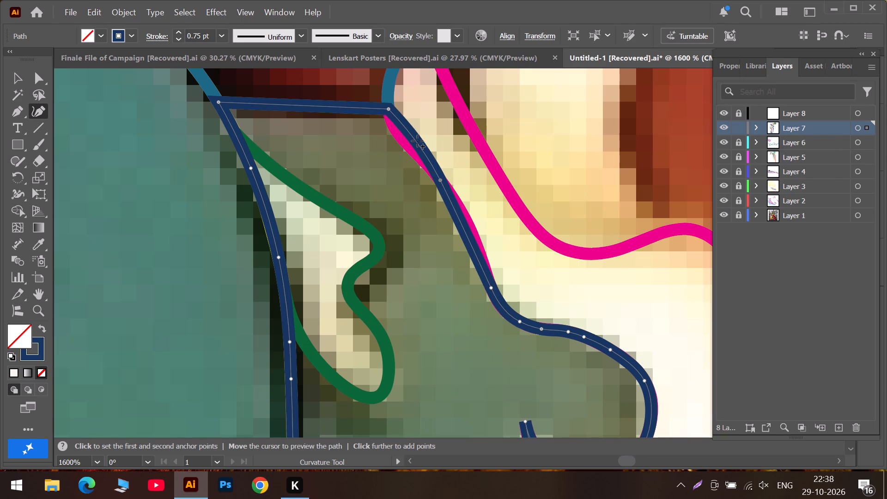
# Add four anchors to the same navy edge, two just below the top corner and two above the bend, fitting it to the magenta line.
pyautogui.moveTo(417, 141); pyautogui.dragTo(397, 134)
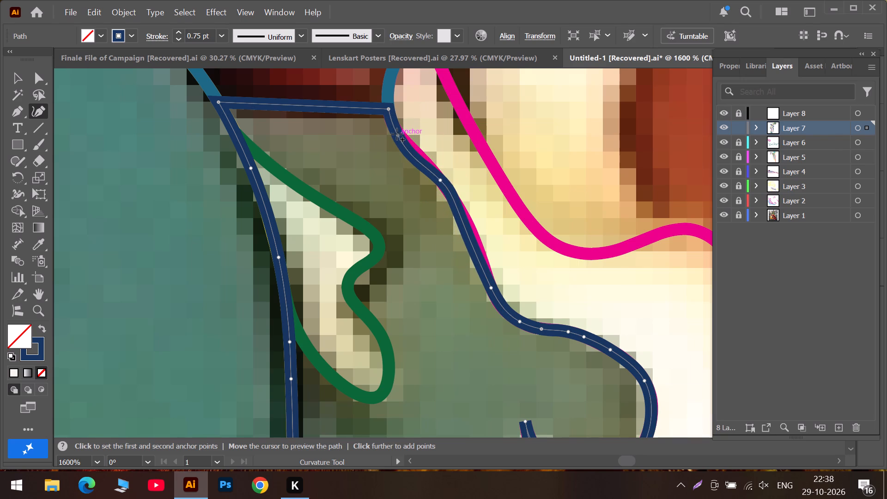
pyautogui.moveTo(397, 134); pyautogui.dragTo(392, 125)
pyautogui.click(419, 161)
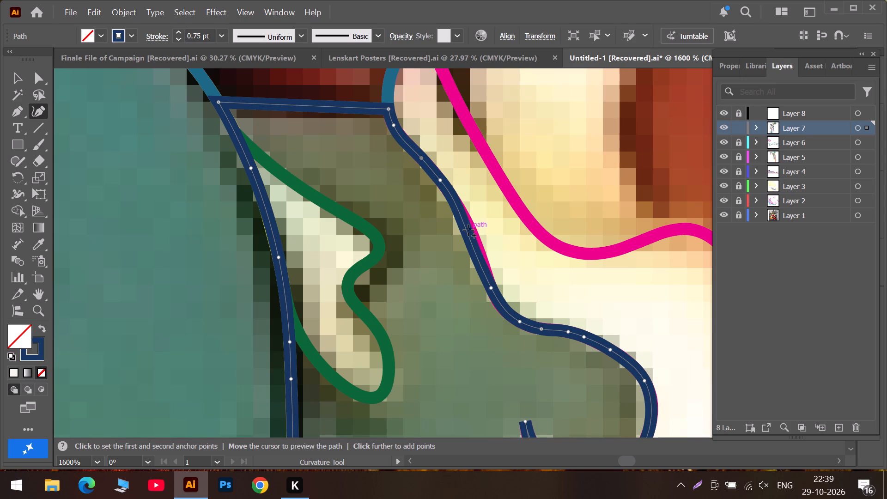
pyautogui.moveTo(468, 231); pyautogui.dragTo(473, 235)
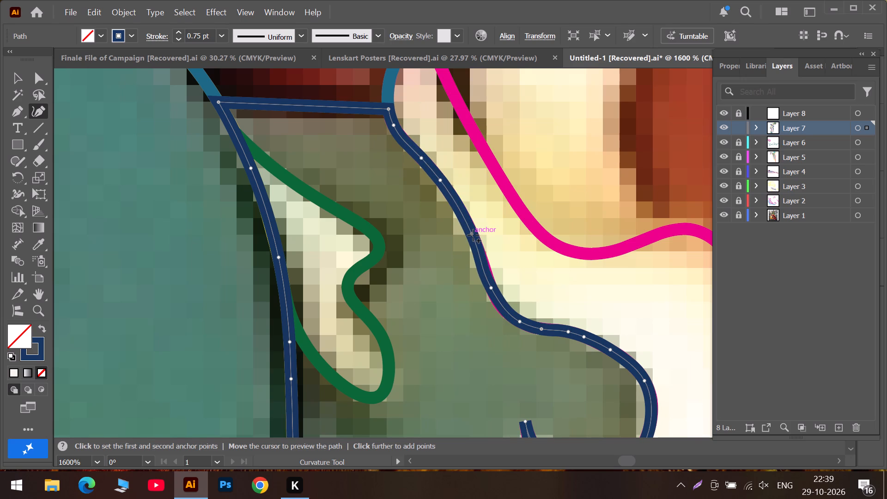
pyautogui.moveTo(485, 271); pyautogui.dragTo(487, 269)
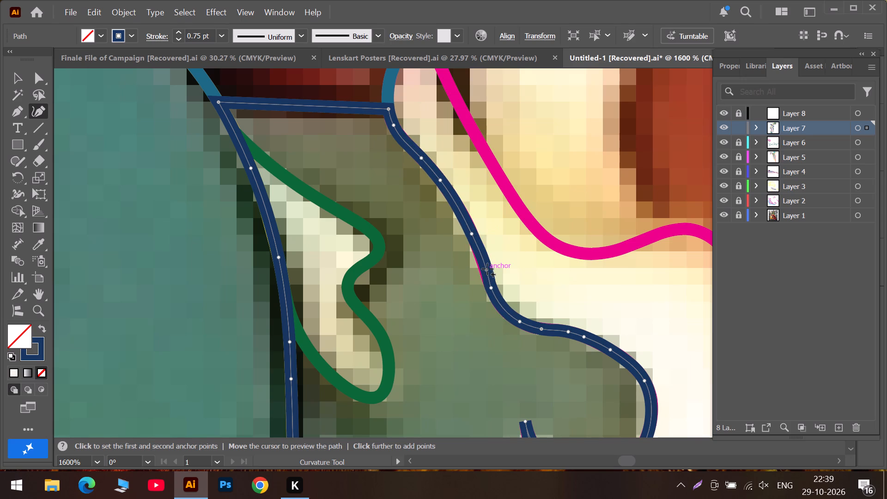
pyautogui.moveTo(487, 269); pyautogui.dragTo(482, 265)
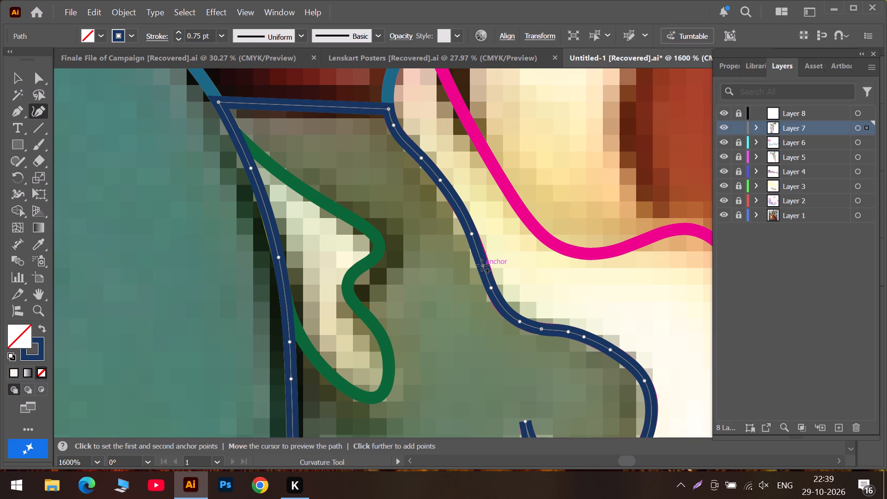
pyautogui.moveTo(482, 265); pyautogui.dragTo(481, 261)
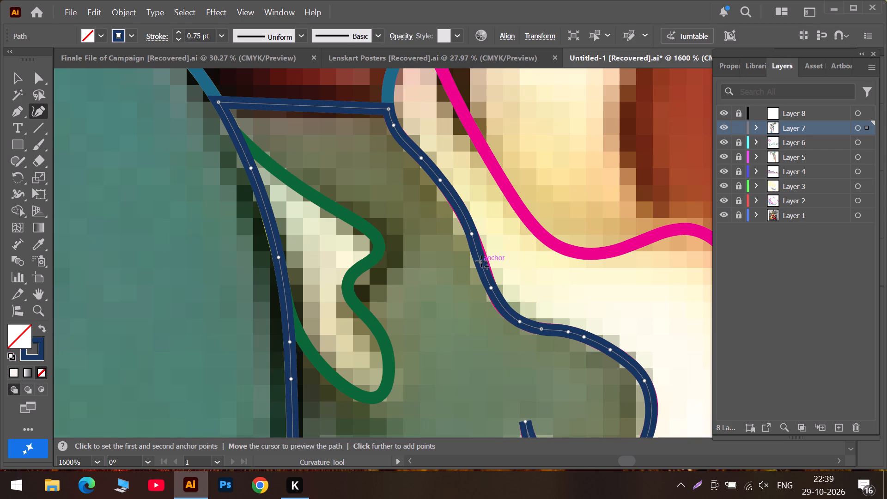
pyautogui.moveTo(481, 261); pyautogui.dragTo(484, 260)
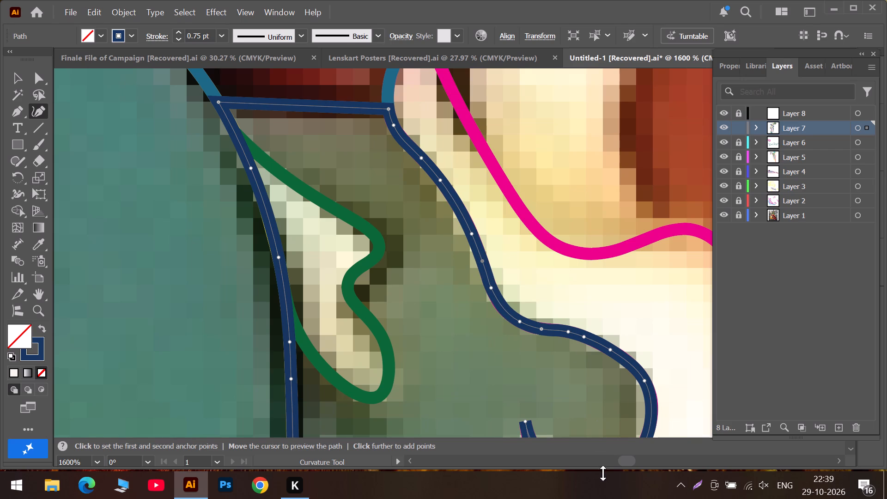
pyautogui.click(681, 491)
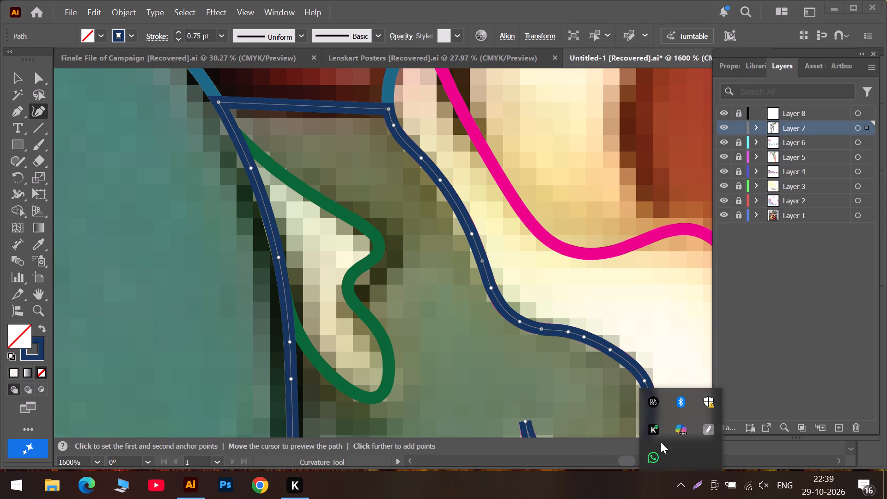